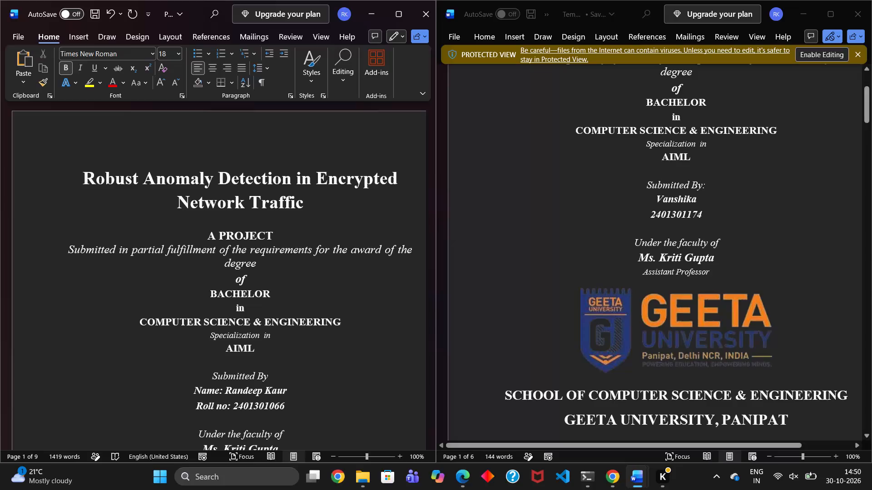
# Look through the synopsis template in Protected View, from the cover page through the contents, lists and chapter headings.
pyautogui.scroll(-5, 721, 334)
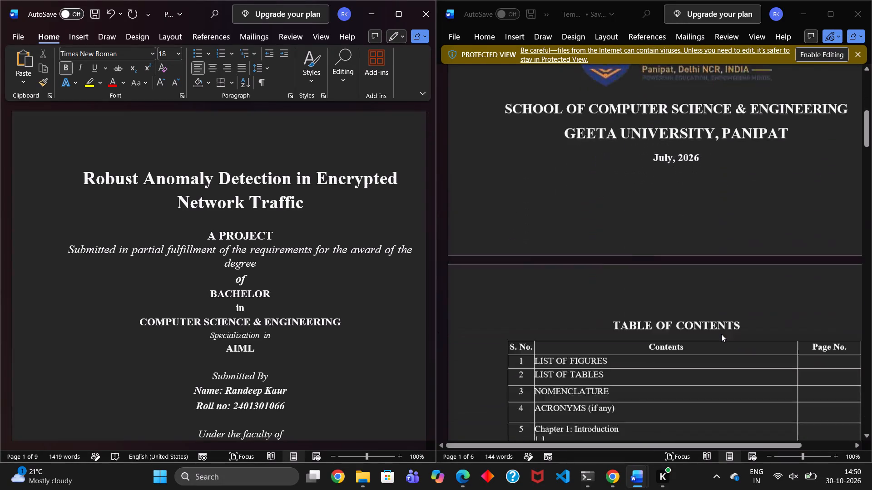
pyautogui.scroll(-4, 721, 334)
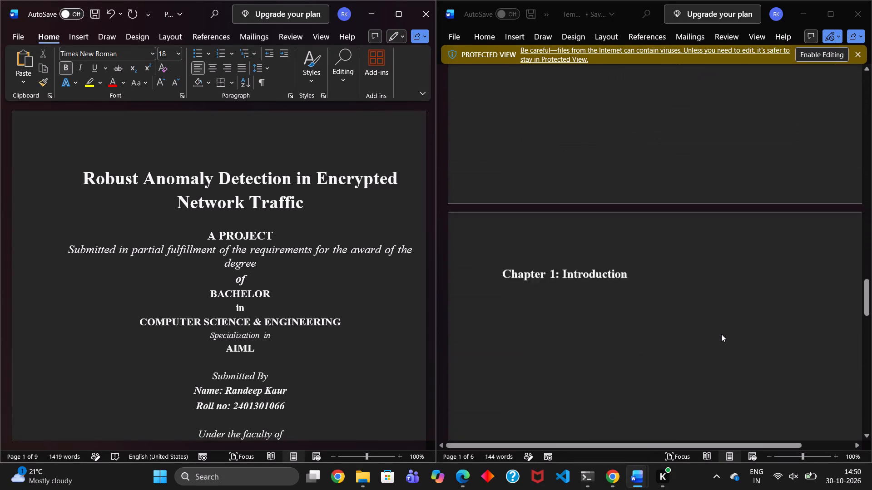
pyautogui.scroll(-10, 721, 334)
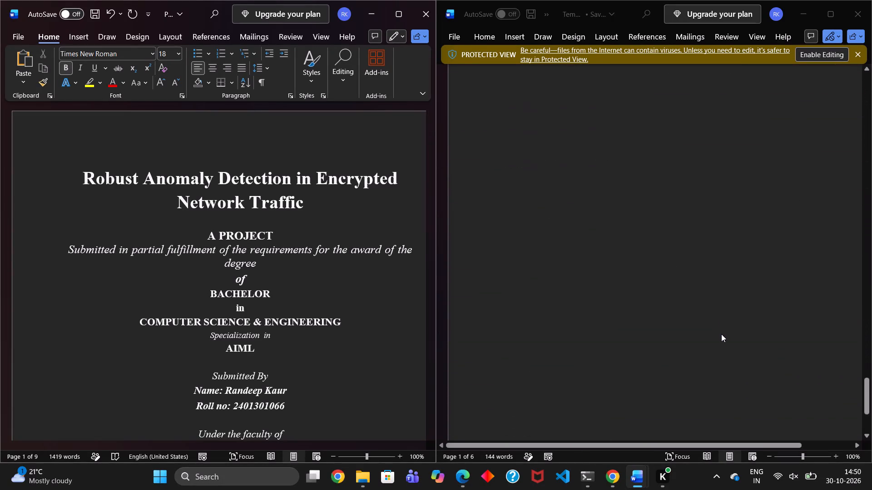
pyautogui.scroll(-4, 721, 334)
pyautogui.scroll(15, 721, 334)
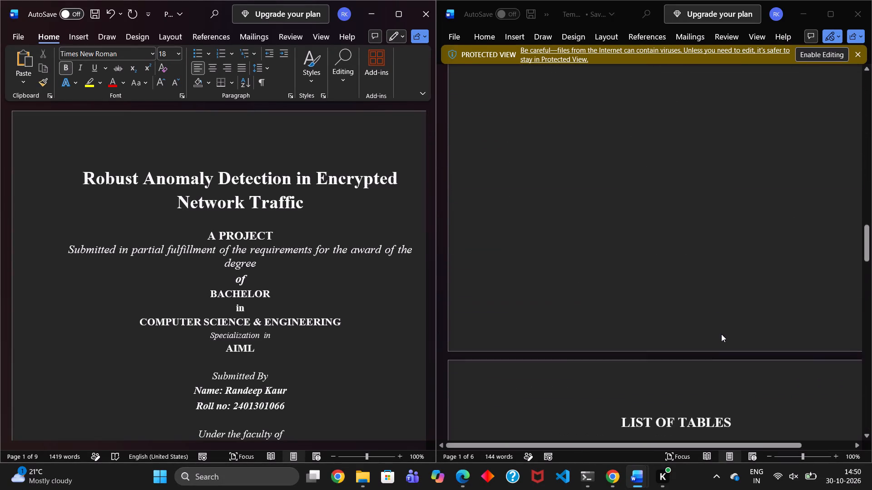
pyautogui.scroll(19, 721, 334)
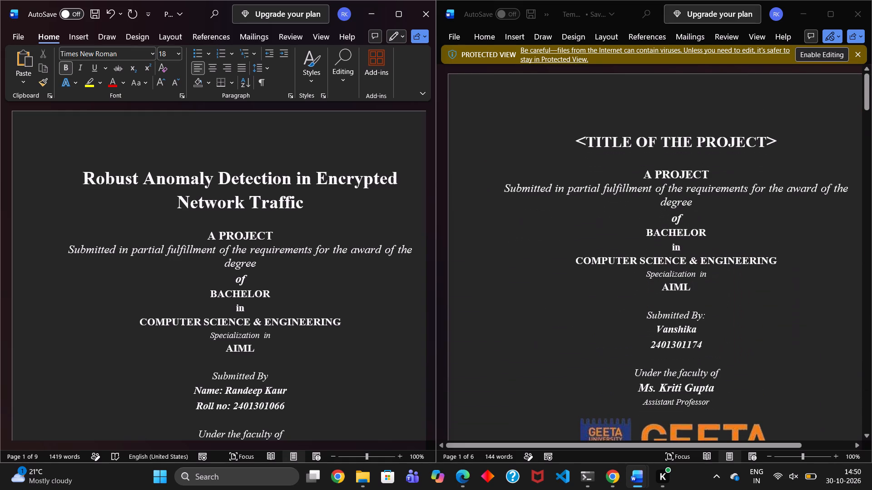
# Review the Project_Synopsis document from its cover page through the lists, Chapter 1 and Chapter 2: Workflow.
pyautogui.scroll(-4, 250, 397)
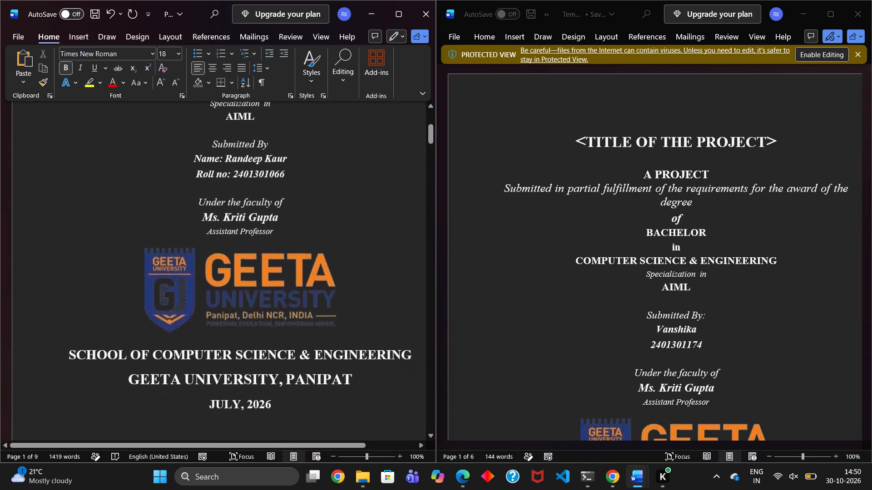
pyautogui.scroll(-12, 250, 397)
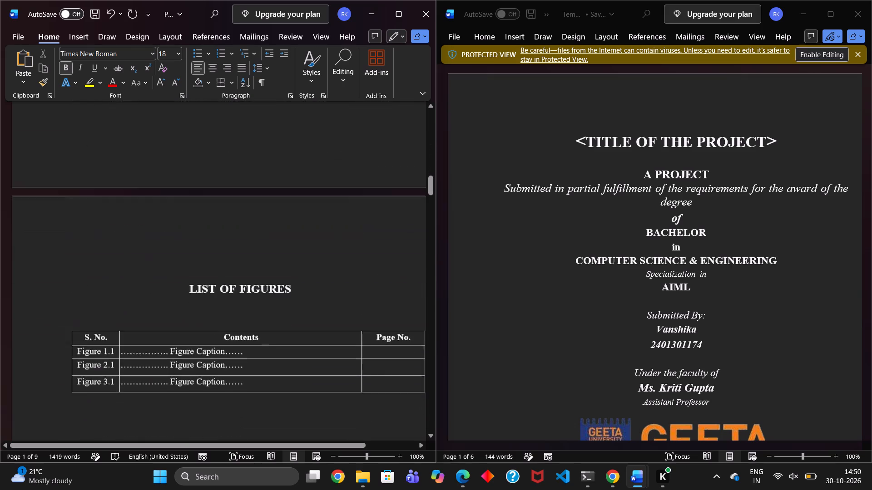
pyautogui.scroll(-7, 250, 397)
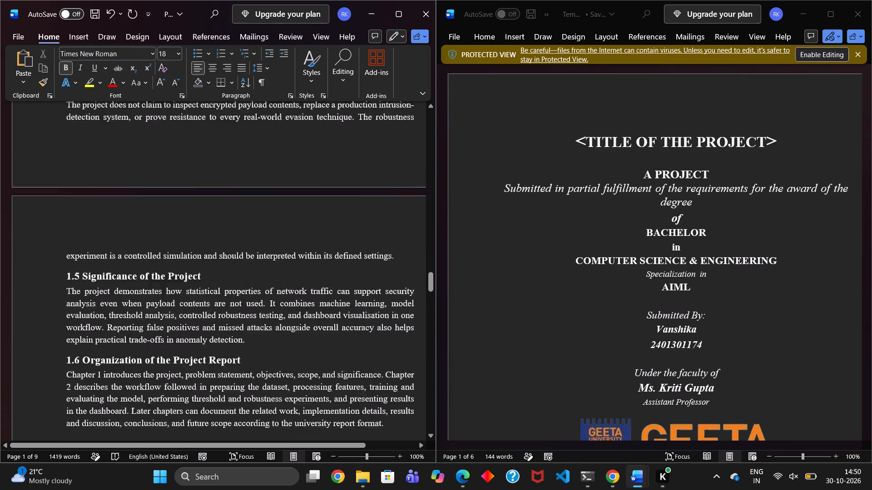
pyautogui.scroll(-4, 250, 397)
pyautogui.scroll(13, 250, 397)
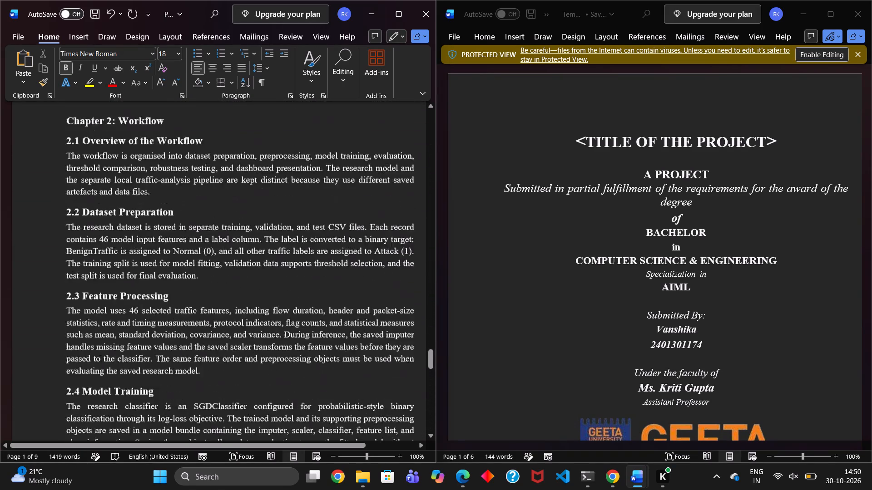
pyautogui.scroll(13, 250, 397)
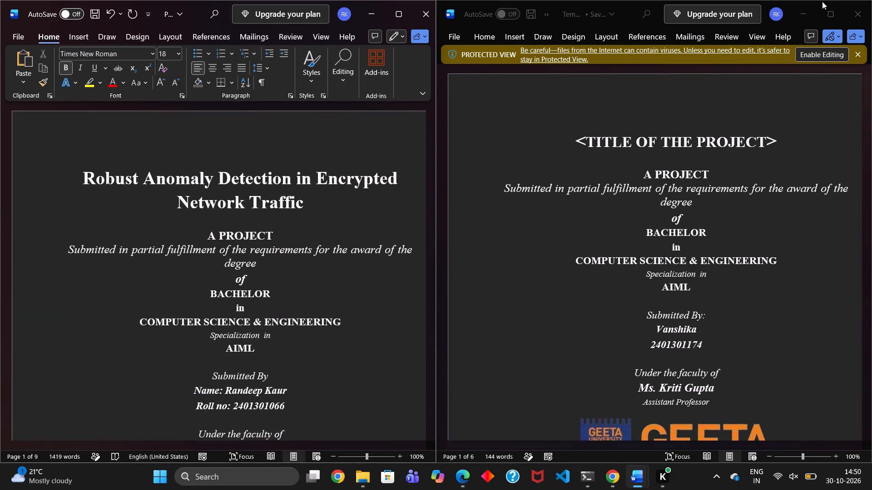
# Minimize the template document and maximize the Project_Synopsis document window.
pyautogui.click(807, 10)
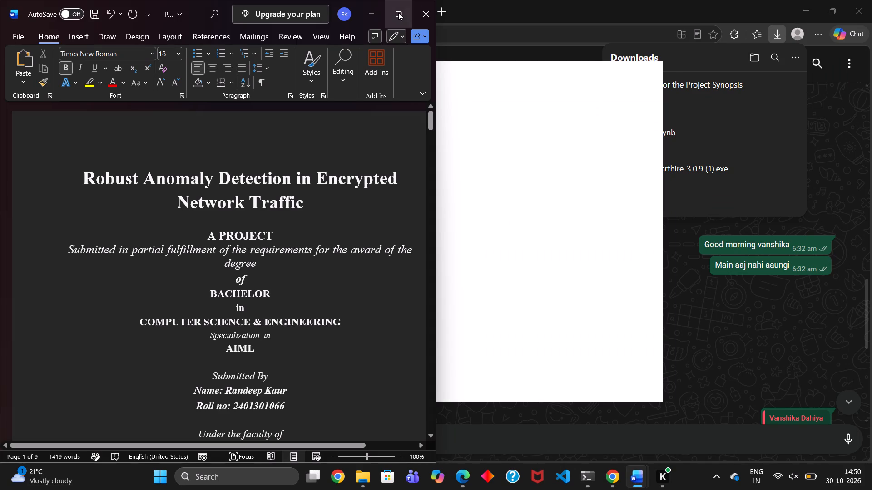
pyautogui.click(398, 12)
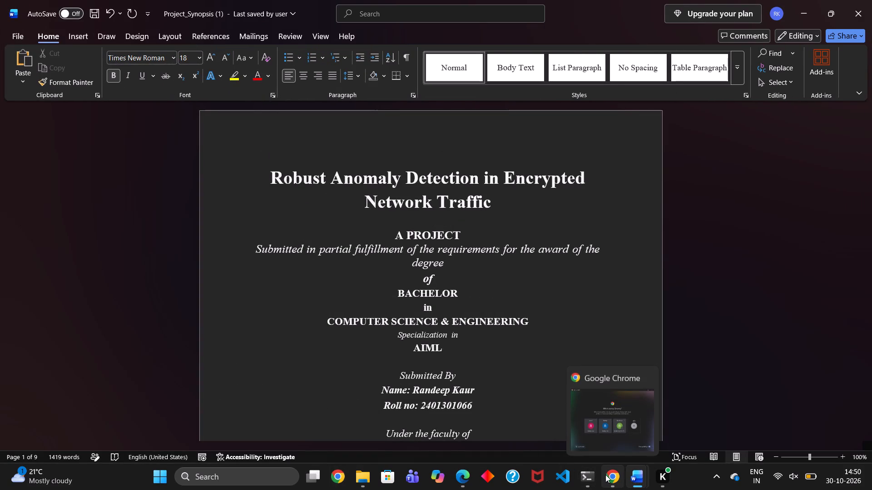
pyautogui.click(607, 444)
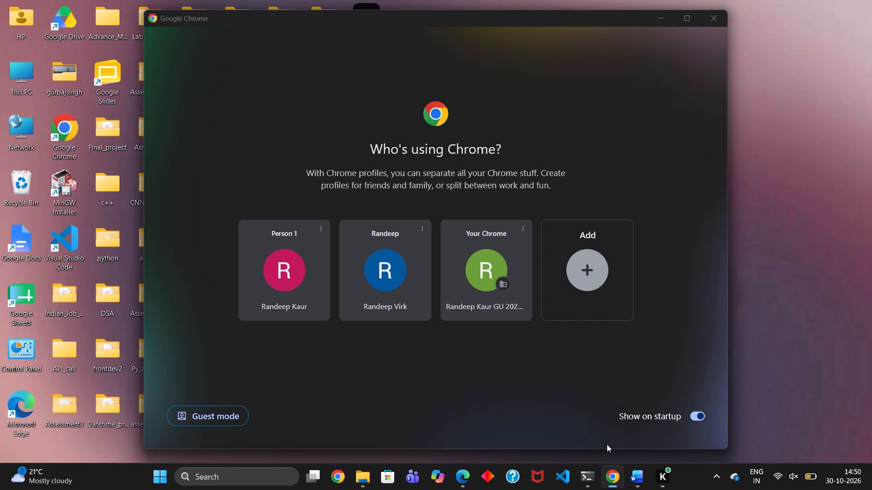
pyautogui.click(302, 273)
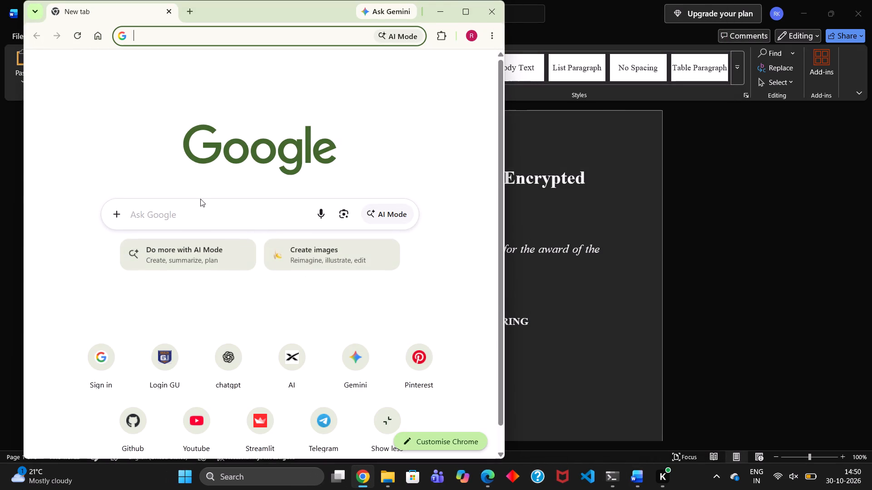
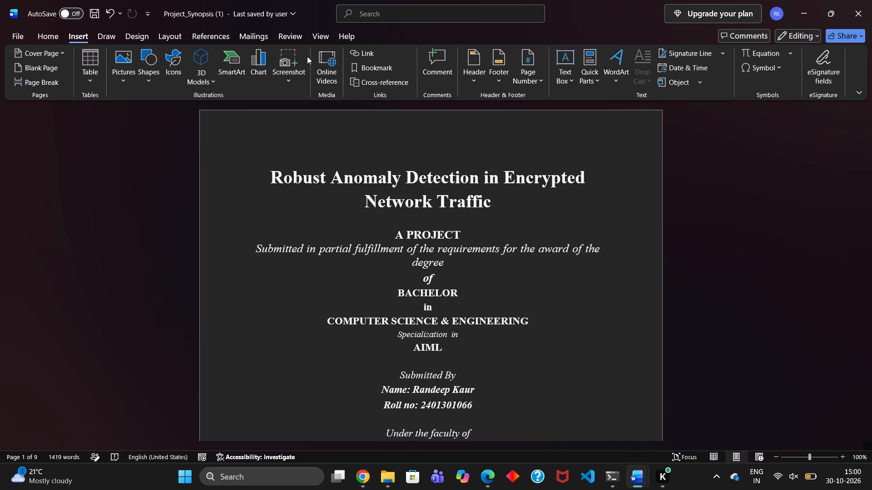
pyautogui.click(530, 67)
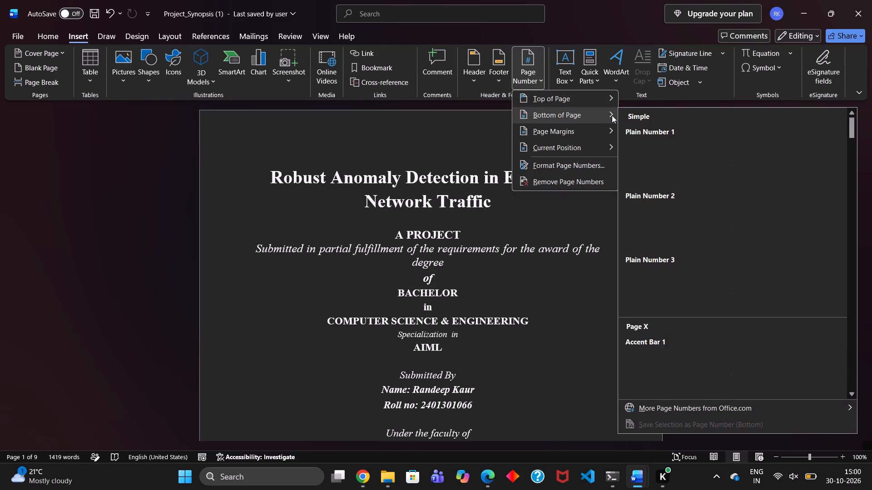
pyautogui.click(612, 115)
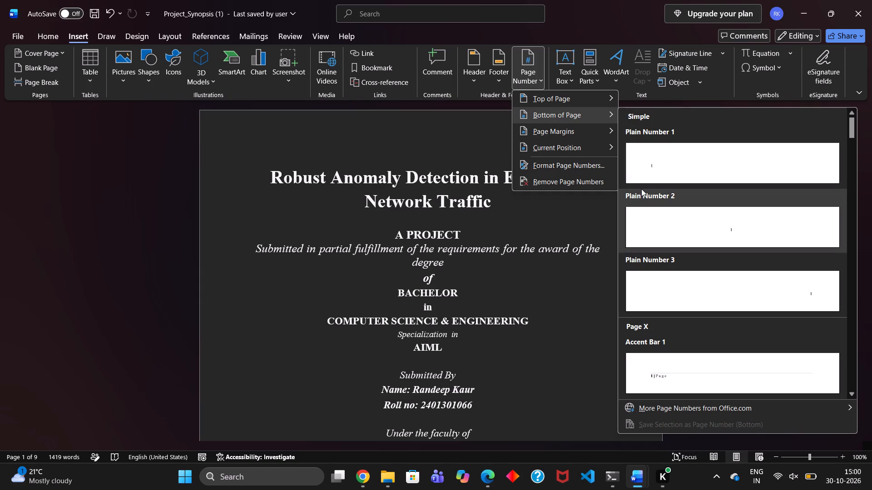
pyautogui.click(753, 229)
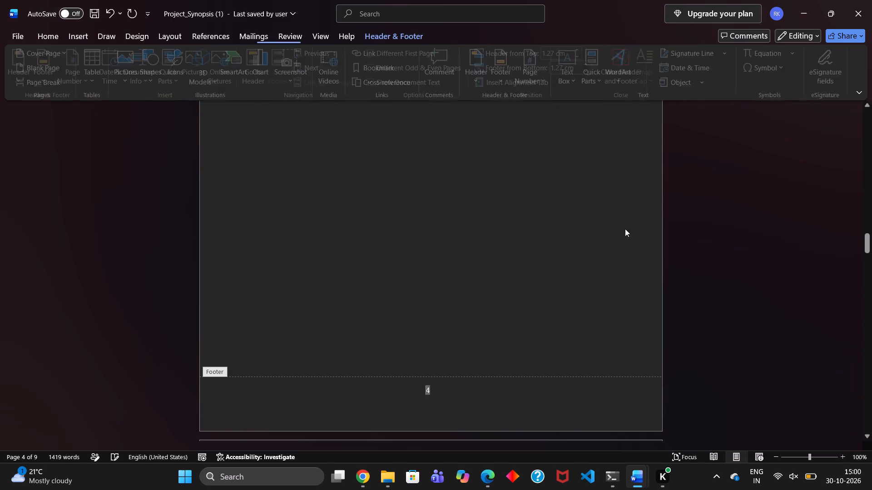
pyautogui.click(458, 396)
pyautogui.scroll(-2, 458, 396)
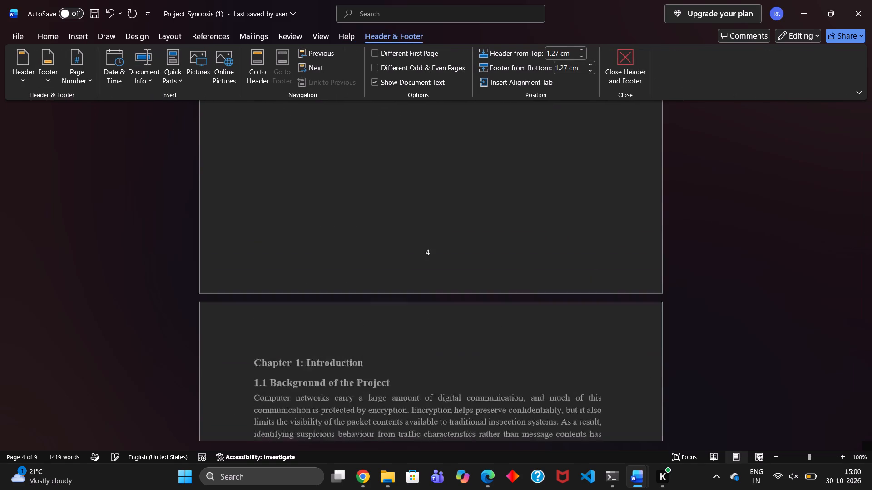
pyautogui.scroll(-4, 458, 396)
pyautogui.click(479, 231)
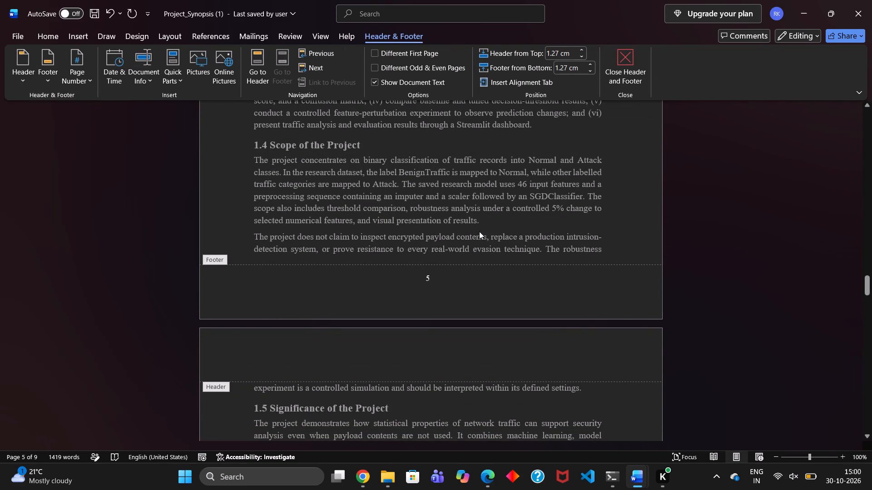
pyautogui.scroll(20, 479, 231)
pyautogui.scroll(1, 479, 231)
pyautogui.scroll(-4, 479, 231)
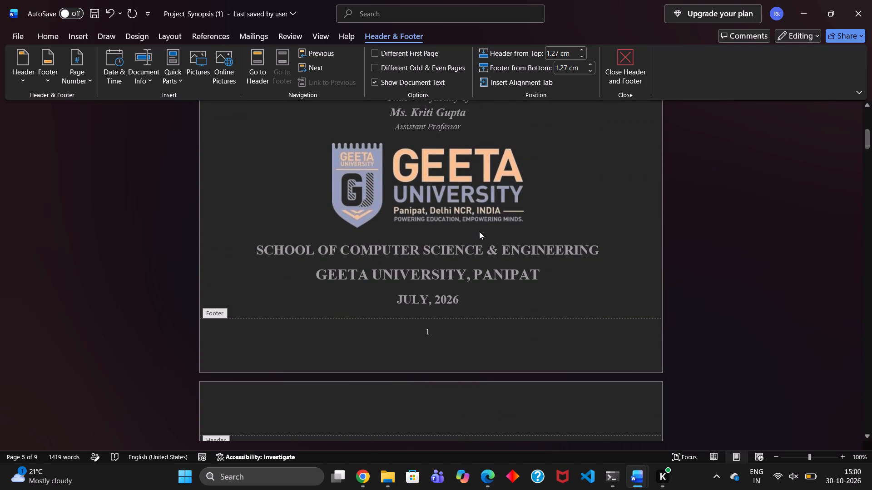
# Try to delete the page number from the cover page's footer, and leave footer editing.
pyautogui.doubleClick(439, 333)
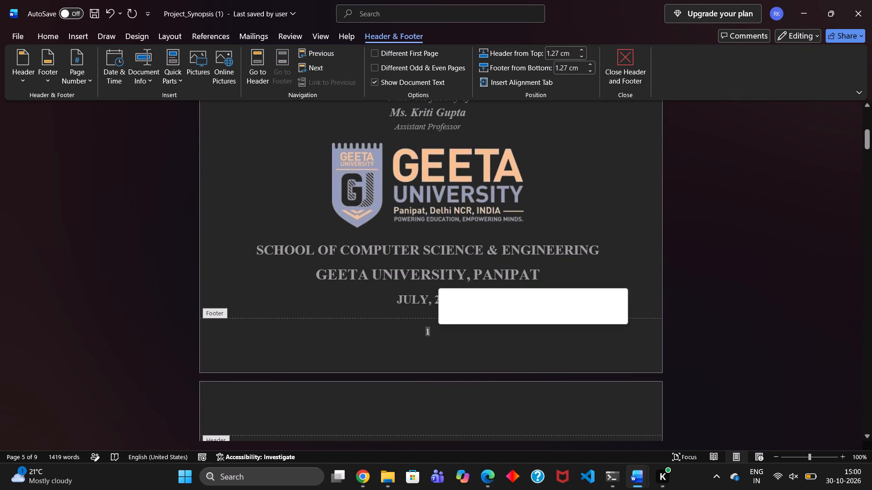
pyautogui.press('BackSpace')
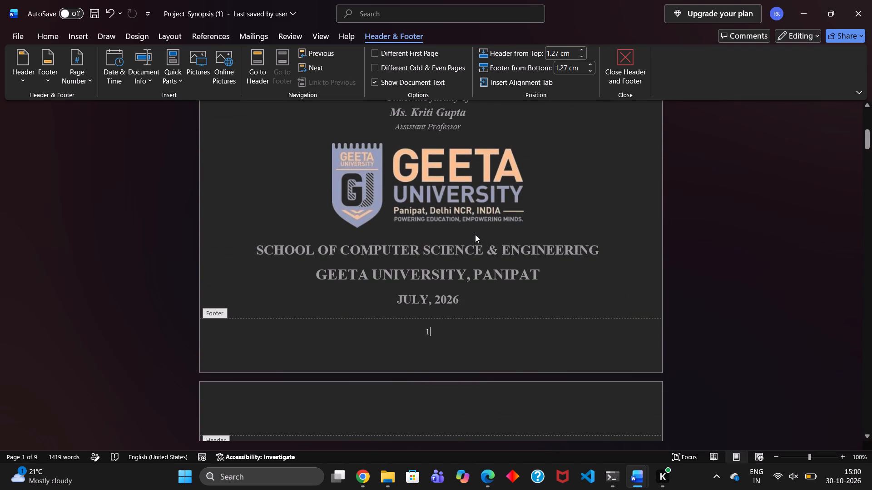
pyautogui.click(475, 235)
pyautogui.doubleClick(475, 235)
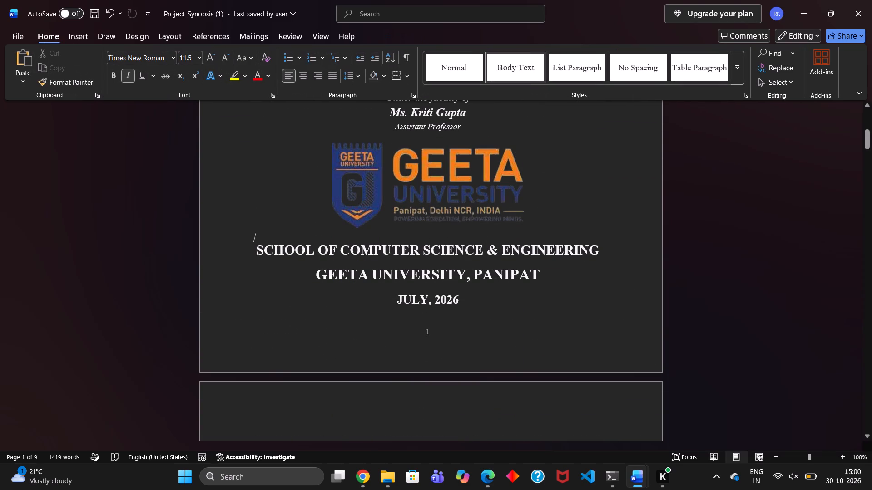
# Remove the page number from the cover page only by enabling Different First Page for the footer, check the following pages, and exit footer editing.
pyautogui.click(466, 333)
pyautogui.doubleClick(466, 333)
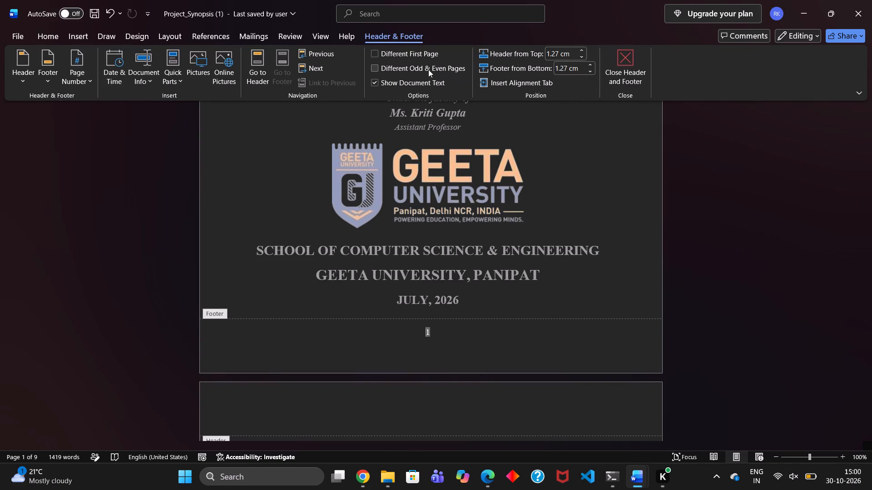
pyautogui.click(415, 55)
pyautogui.click(518, 283)
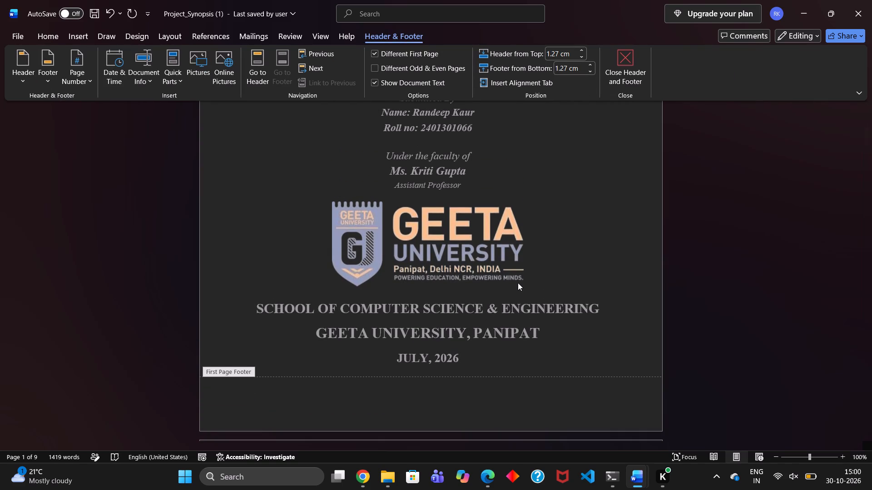
pyautogui.scroll(-7, 518, 283)
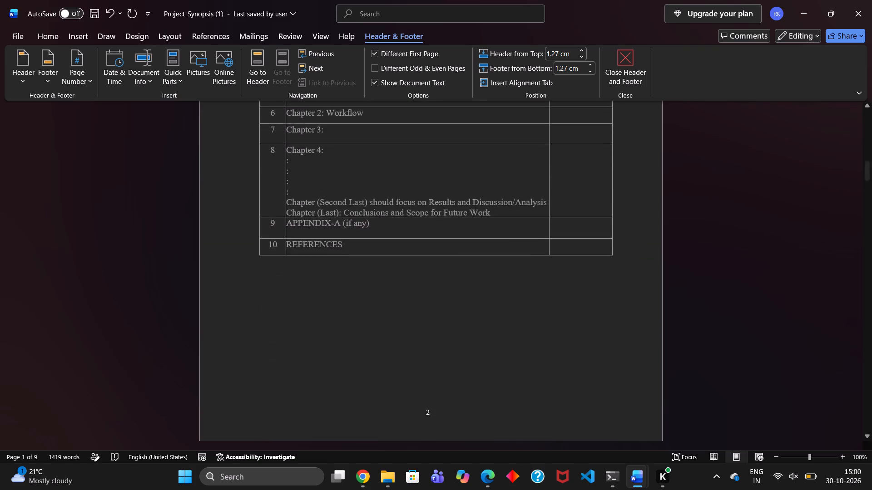
pyautogui.scroll(-1, 518, 283)
pyautogui.scroll(10, 518, 283)
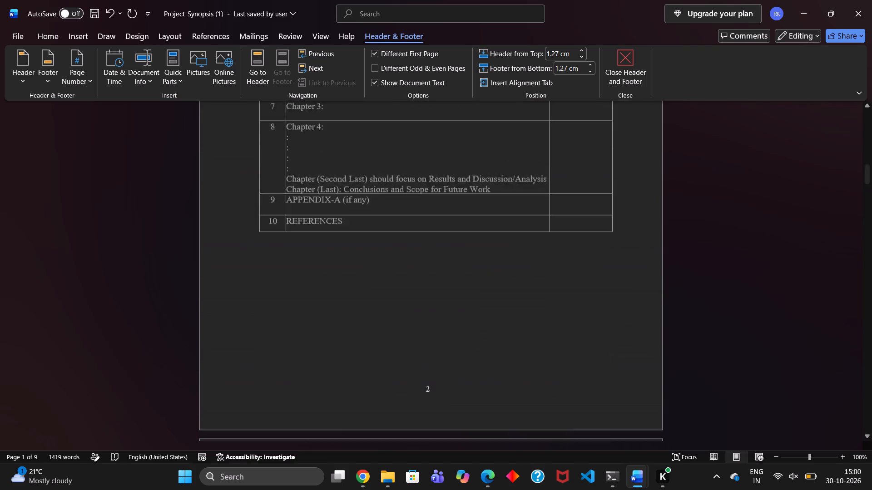
pyautogui.scroll(8, 518, 283)
pyautogui.click(523, 230)
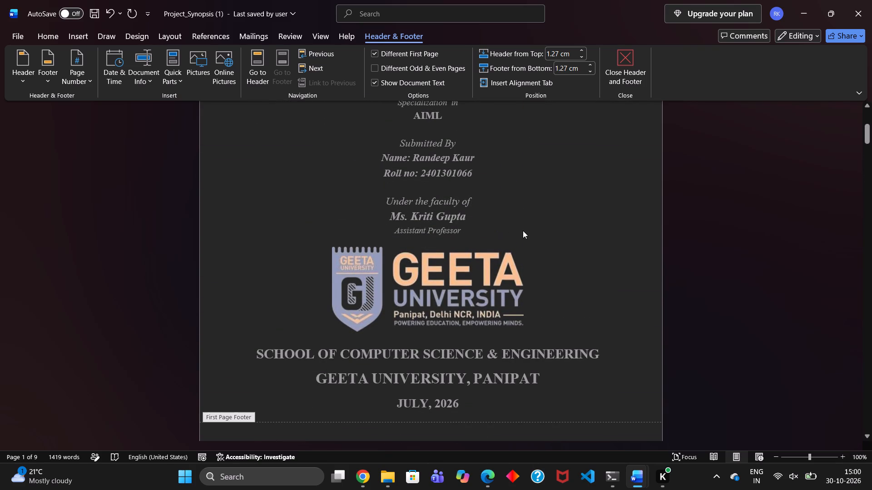
pyautogui.doubleClick(479, 216)
# Check the whole cover page, including its bottom margin, for a leftover page number.
pyautogui.scroll(4, 479, 216)
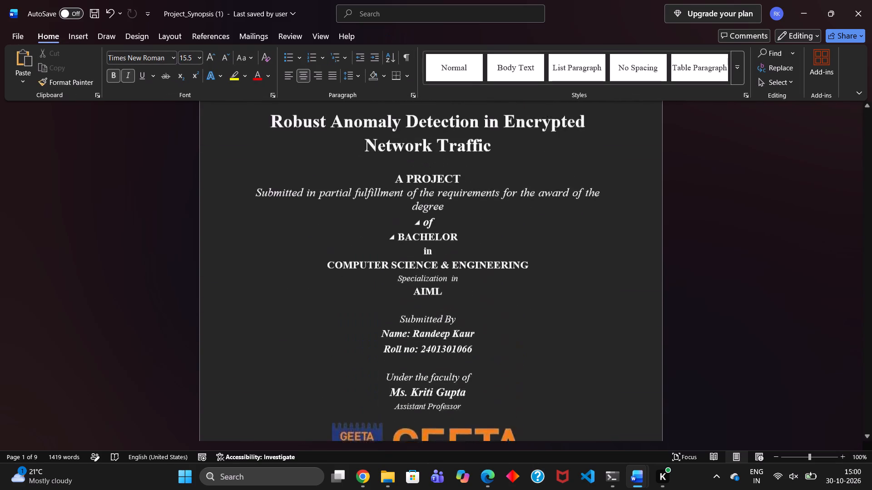
pyautogui.scroll(1, 479, 216)
pyautogui.scroll(-3, 498, 182)
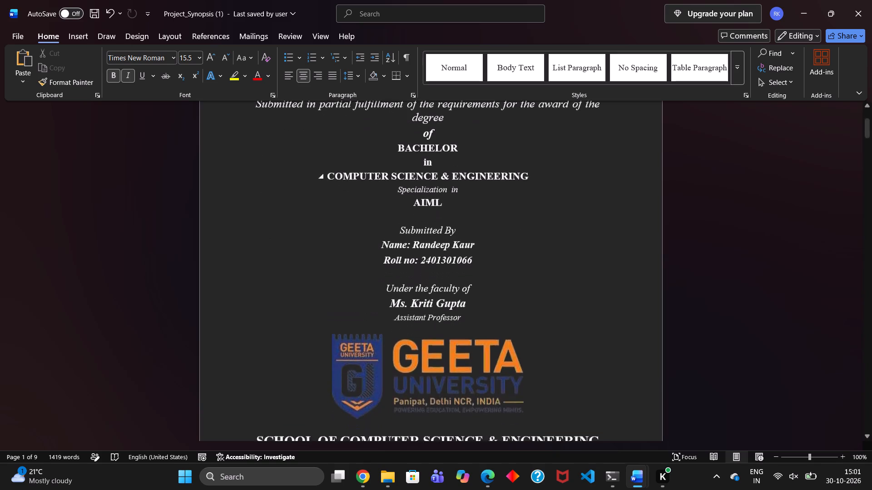
pyautogui.scroll(3, 498, 182)
pyautogui.scroll(-2, 498, 182)
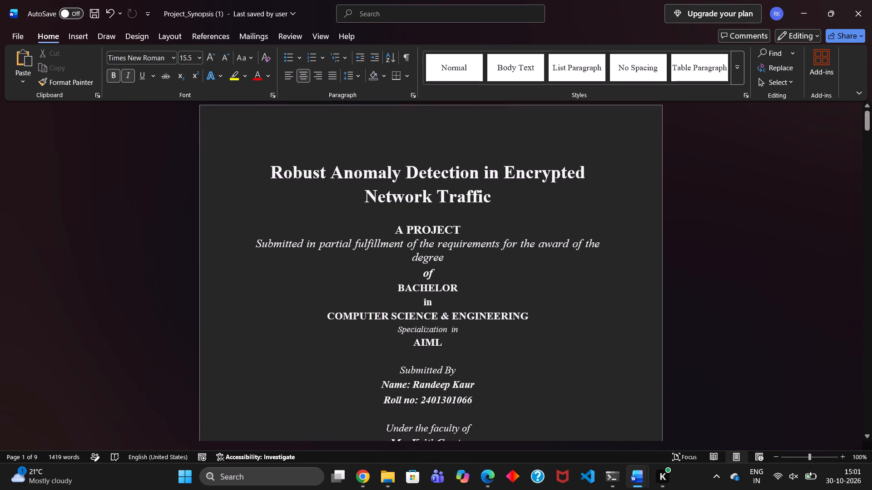
pyautogui.scroll(-4, 498, 182)
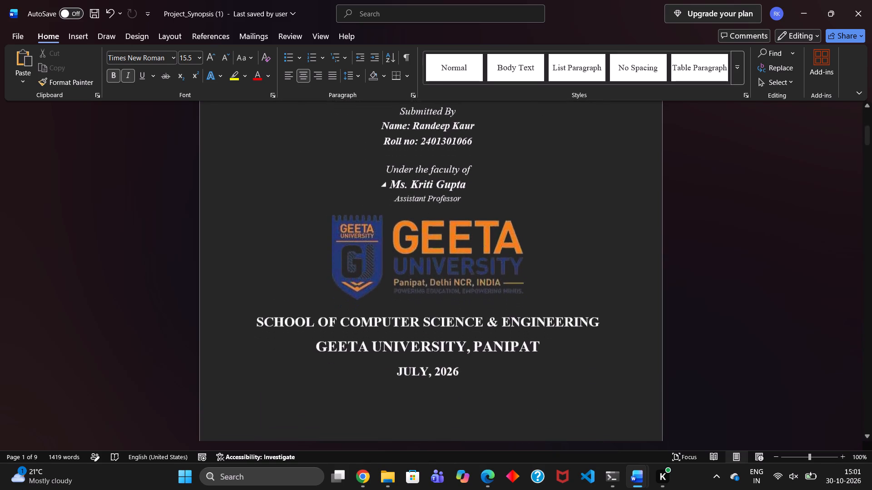
pyautogui.scroll(-1, 498, 182)
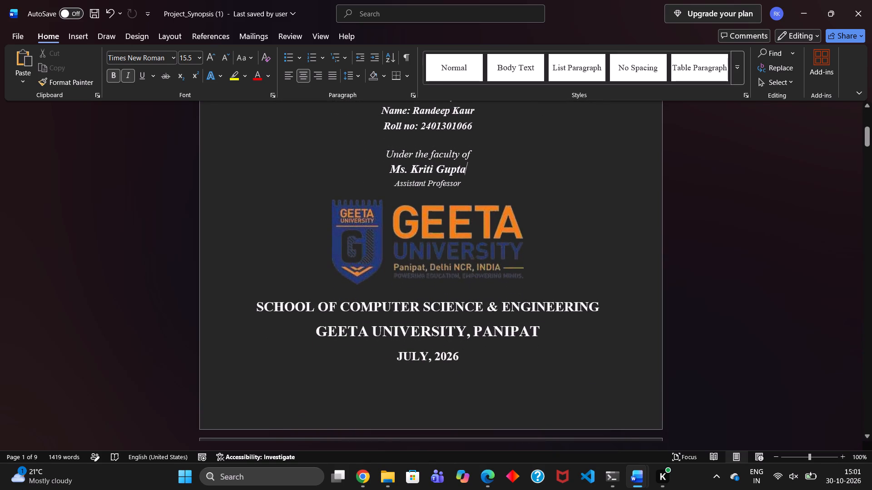
# Add a spaced colon after entry 1.1 under Chapter 1: Introduction in the table of contents.
pyautogui.scroll(-6, 545, 240)
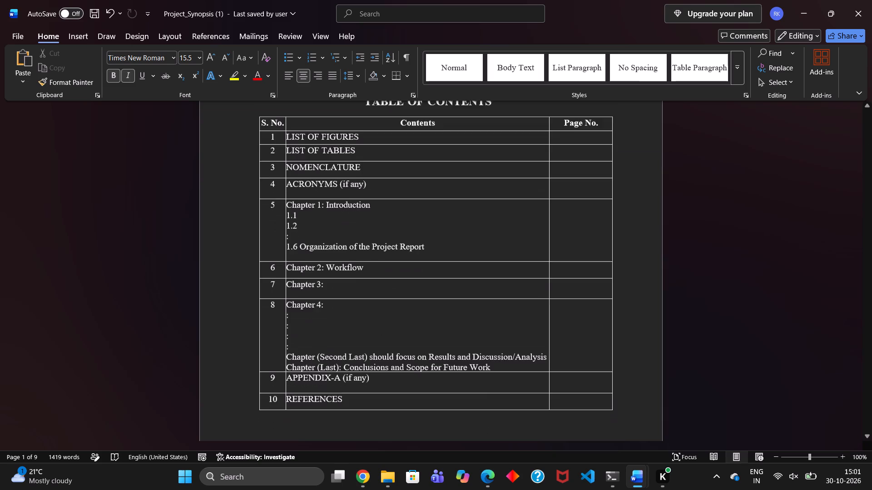
pyautogui.scroll(-1, 545, 240)
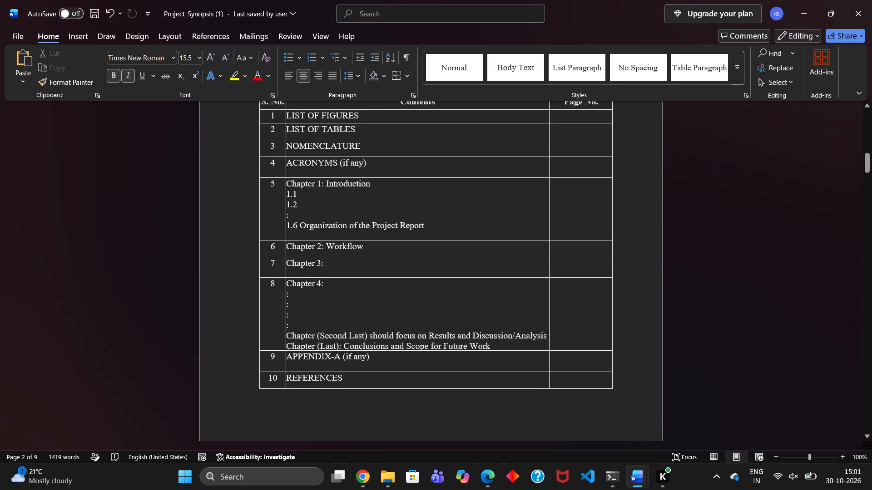
pyautogui.click(315, 196)
pyautogui.press('space')
pyautogui.hotkey('shift', ':')
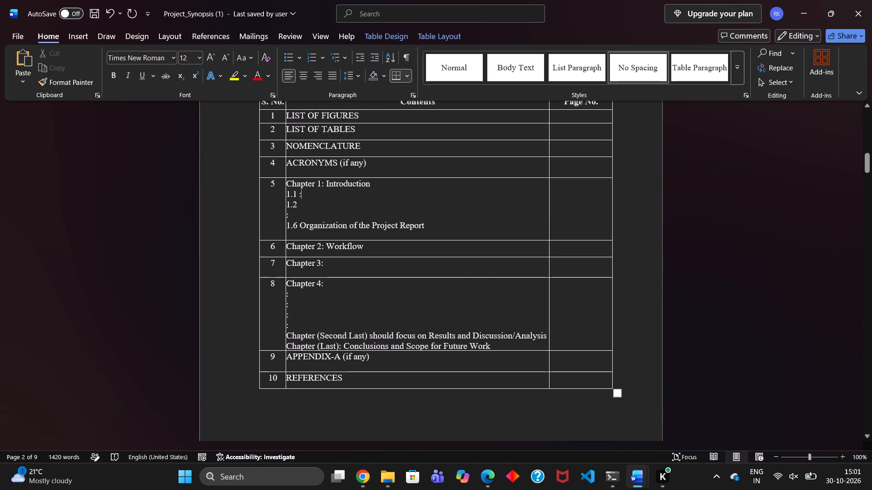
pyautogui.scroll(-1, 322, 199)
pyautogui.press('space')
# Look through the following pages as far as the Chapter 1 headings and return to the List of Tables.
pyautogui.scroll(-5, 323, 199)
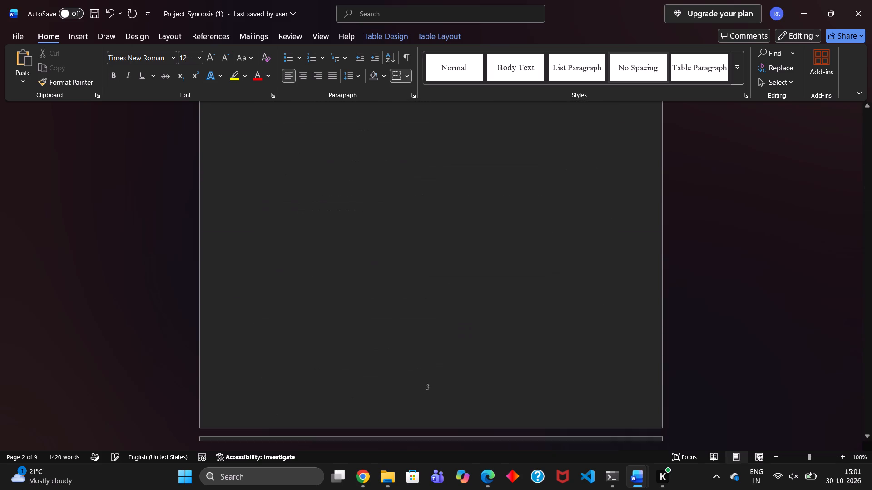
pyautogui.scroll(-4, 323, 199)
pyautogui.scroll(-4, 362, 318)
pyautogui.scroll(2, 362, 318)
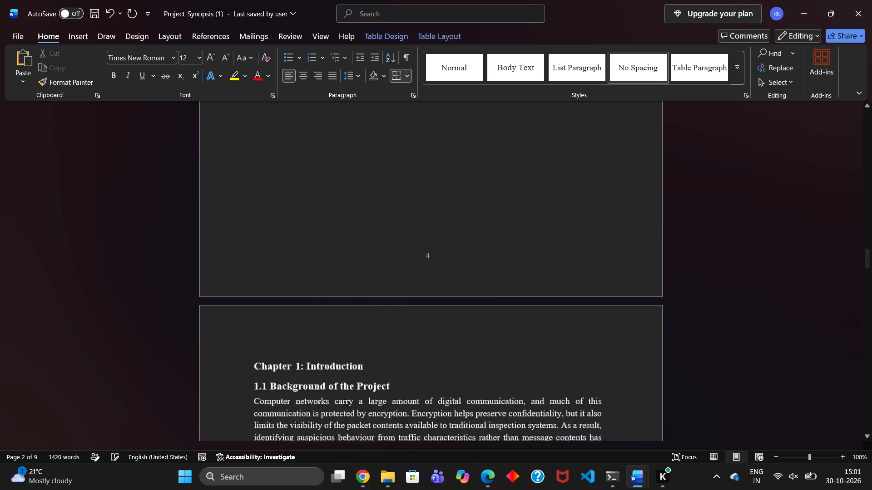
pyautogui.scroll(2, 362, 318)
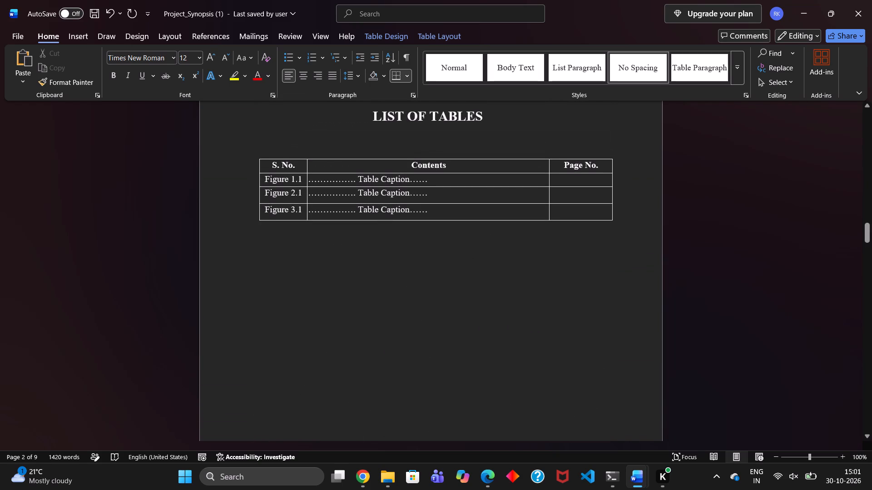
# Open the recent document Template for the Project Synopsis (1) from Downloads.
pyautogui.click(15, 42)
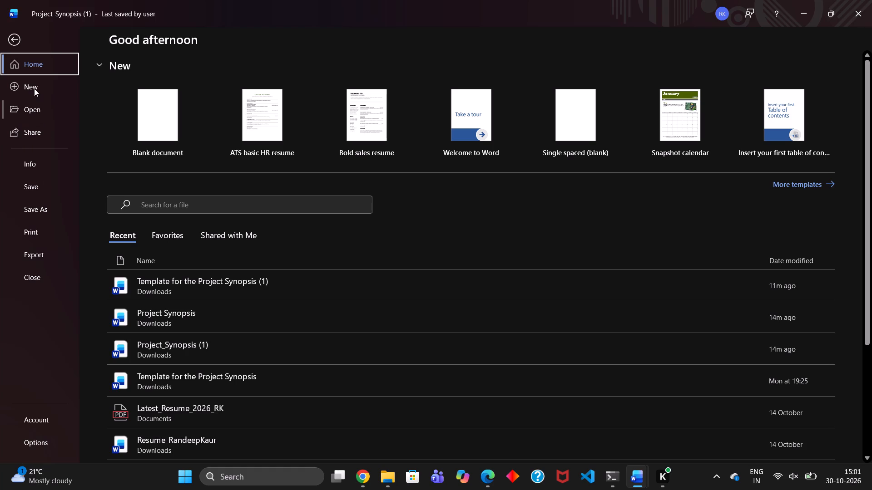
pyautogui.click(35, 105)
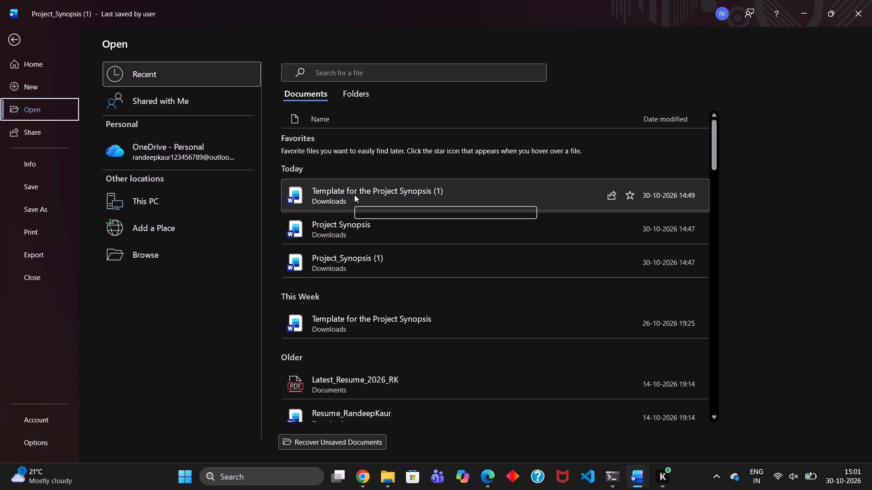
pyautogui.click(354, 195)
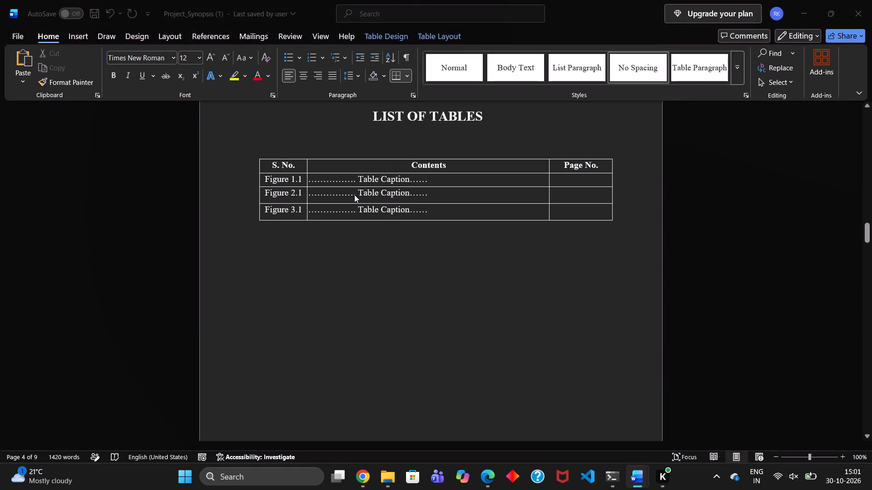
# Review the entire project synopsis from the cover page to the last page, and return to the cover.
pyautogui.scroll(10, 396, 201)
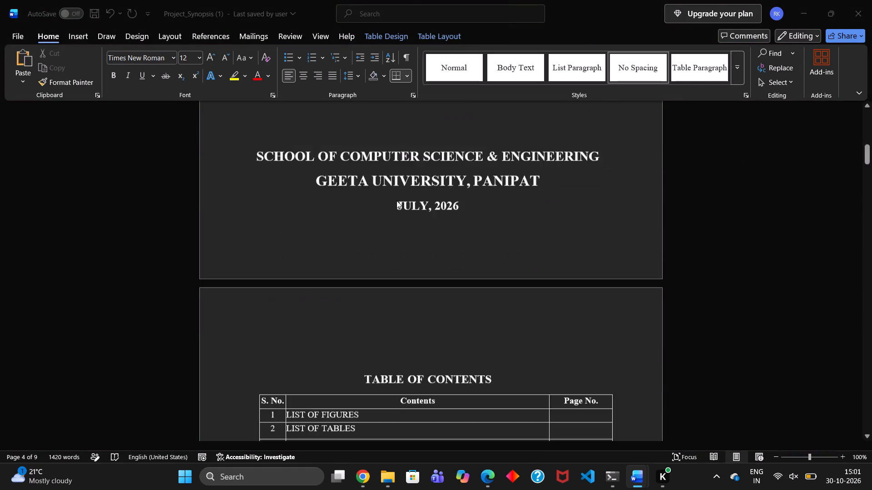
pyautogui.scroll(10, 396, 201)
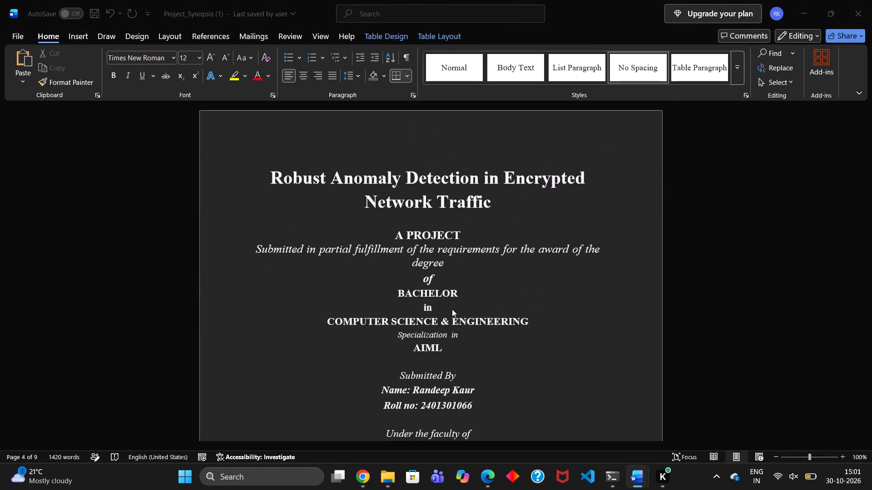
pyautogui.scroll(-20, 452, 309)
pyautogui.scroll(-18, 452, 309)
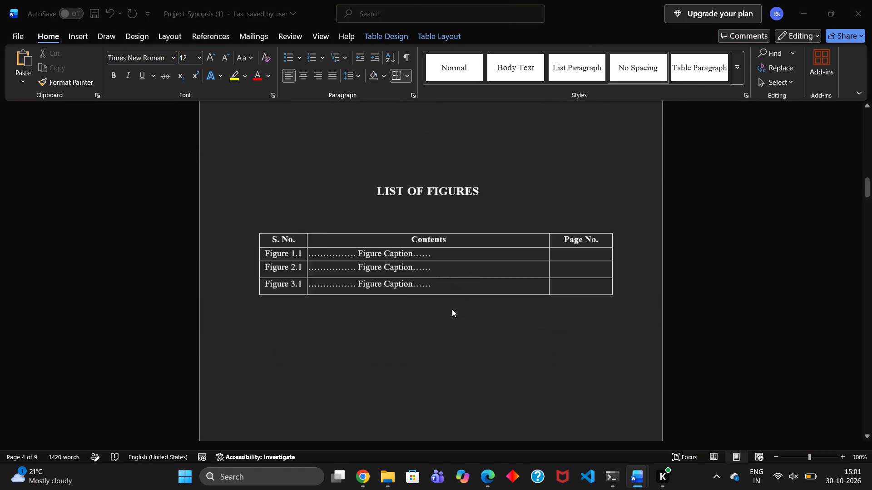
pyautogui.scroll(-12, 452, 309)
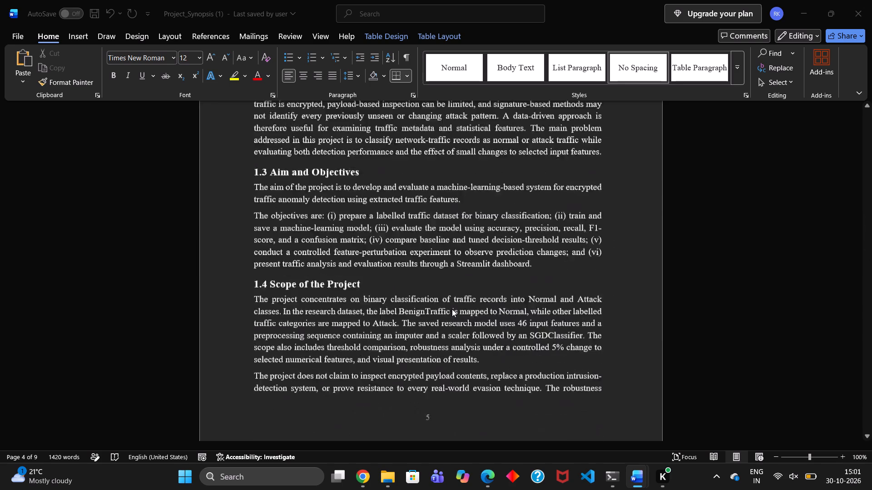
pyautogui.scroll(-7, 452, 309)
pyautogui.scroll(11, 452, 309)
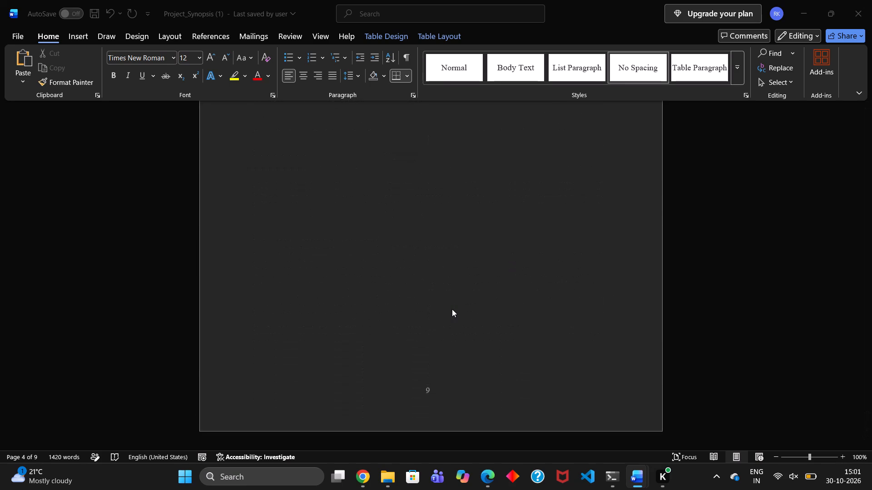
pyautogui.scroll(14, 452, 309)
pyautogui.scroll(20, 452, 309)
pyautogui.scroll(20, 452, 309)
pyautogui.scroll(20, 452, 309)
pyautogui.scroll(14, 334, 338)
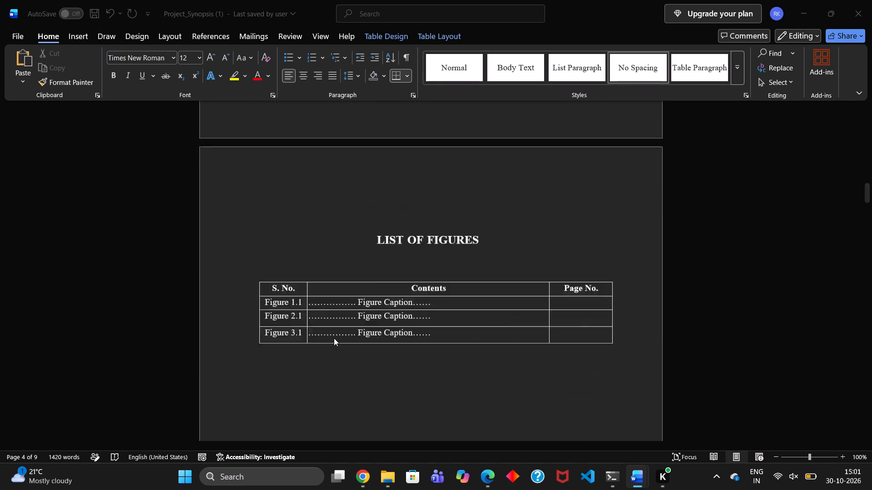
pyautogui.scroll(20, 334, 338)
pyautogui.scroll(11, 334, 338)
pyautogui.click(16, 35)
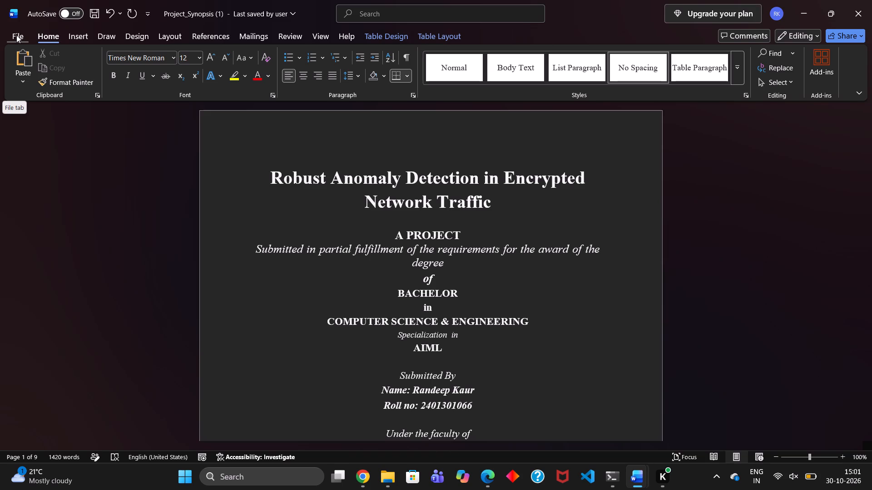
# Look through the synopsis again from the cover page, past the lists and Chapter 1, into the Chapter 2 pages.
pyautogui.scroll(-3, 348, 350)
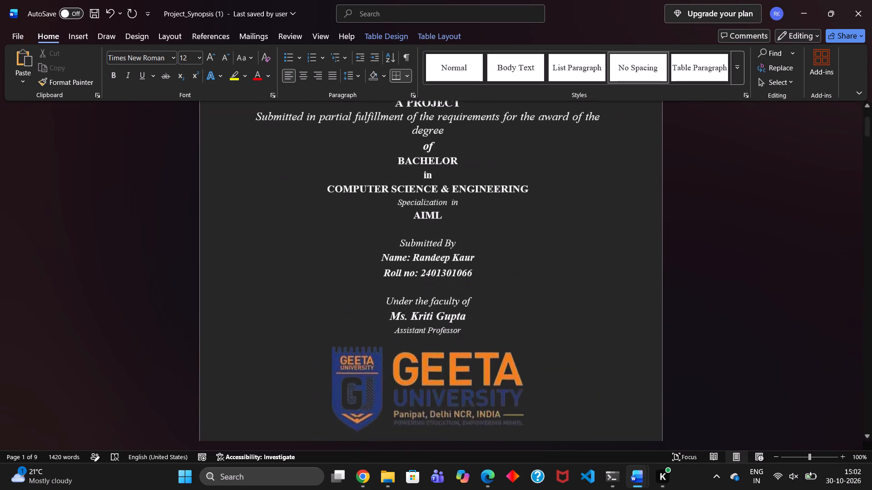
pyautogui.scroll(-13, 348, 350)
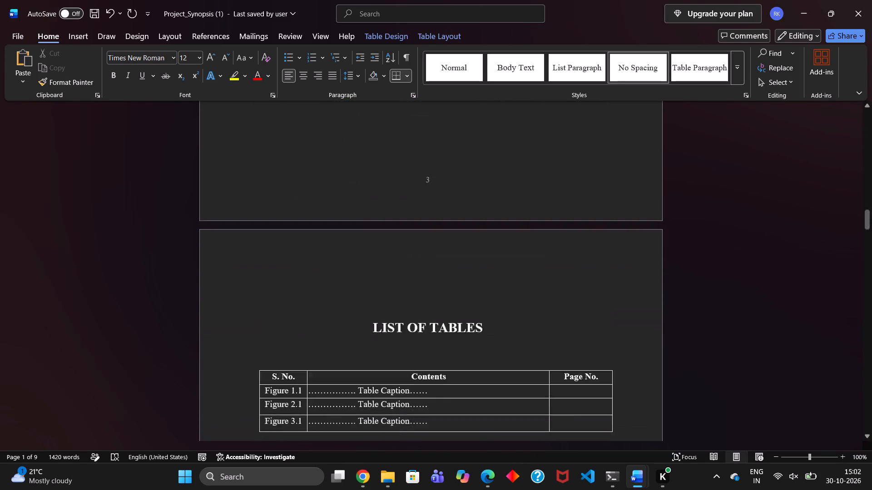
pyautogui.scroll(-12, 348, 350)
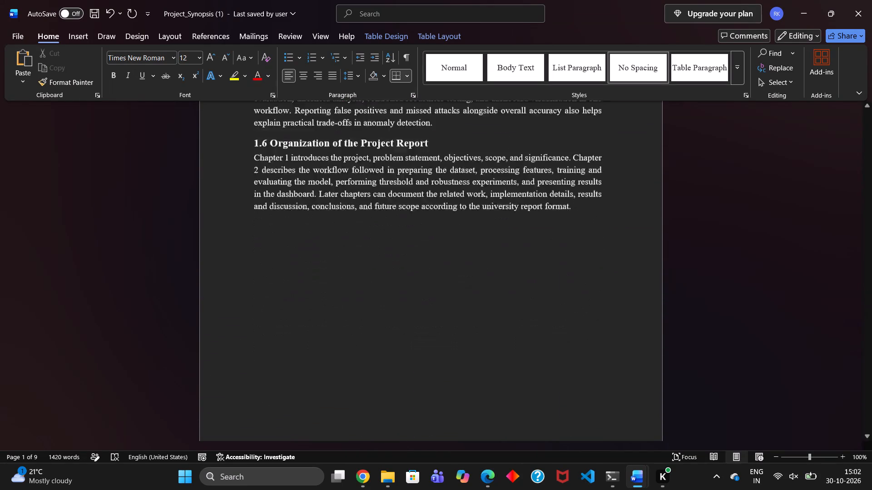
pyautogui.scroll(-4, 348, 350)
# Check the font and size of the Chapter 2: Workflow title and its section headings, starting with 2.1 and 2.2.
pyautogui.scroll(1, 345, 205)
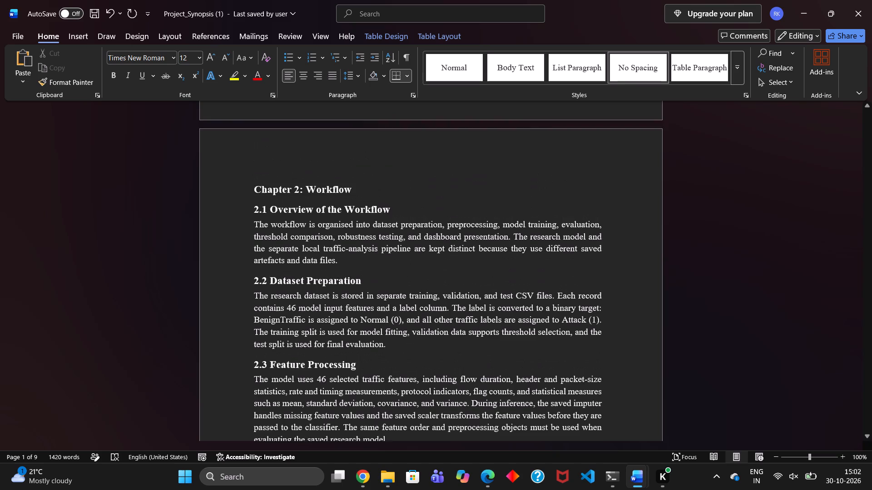
pyautogui.scroll(1, 345, 205)
pyautogui.click(282, 191)
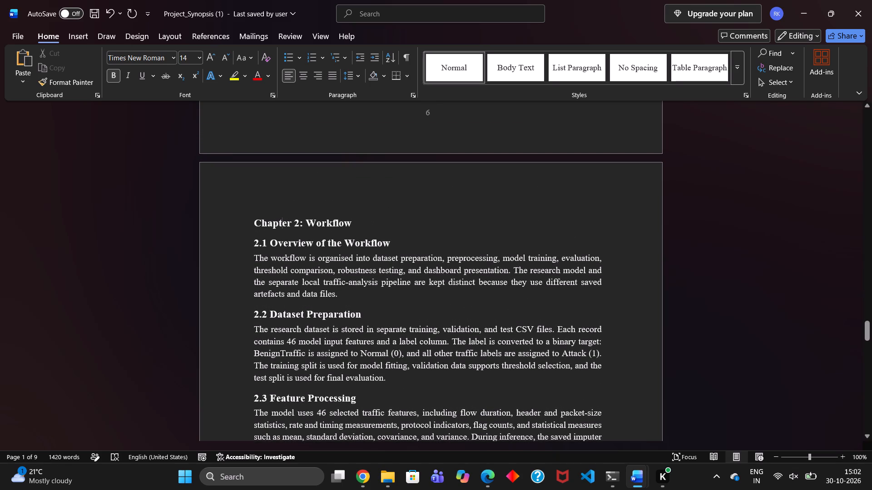
pyautogui.click(266, 193)
pyautogui.scroll(-1, 336, 241)
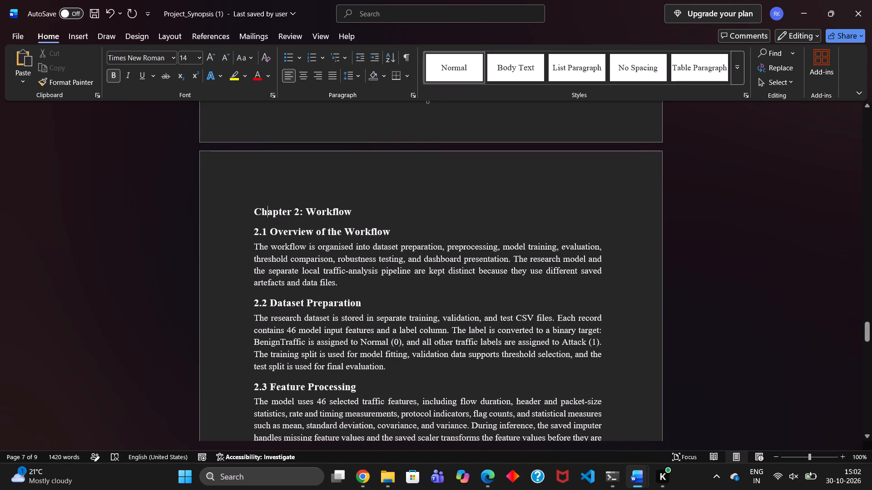
pyautogui.click(362, 214)
pyautogui.moveTo(362, 214); pyautogui.dragTo(270, 209)
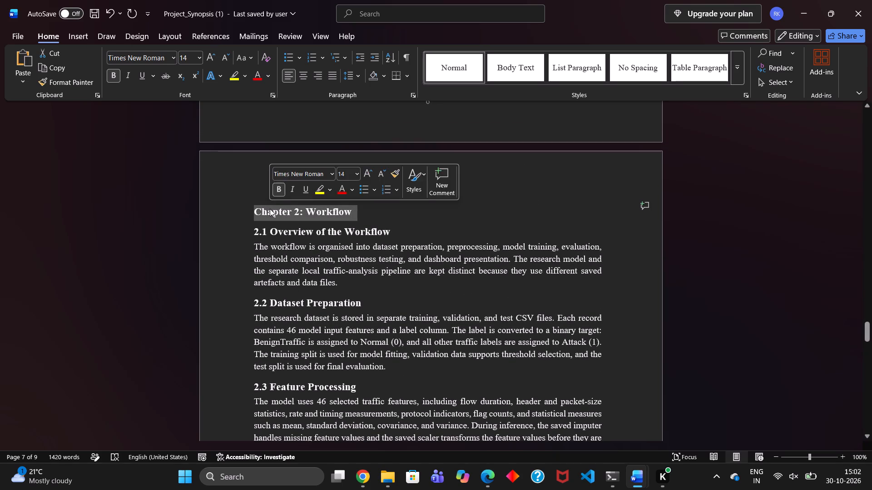
pyautogui.click(402, 231)
pyautogui.moveTo(402, 231); pyautogui.dragTo(280, 227)
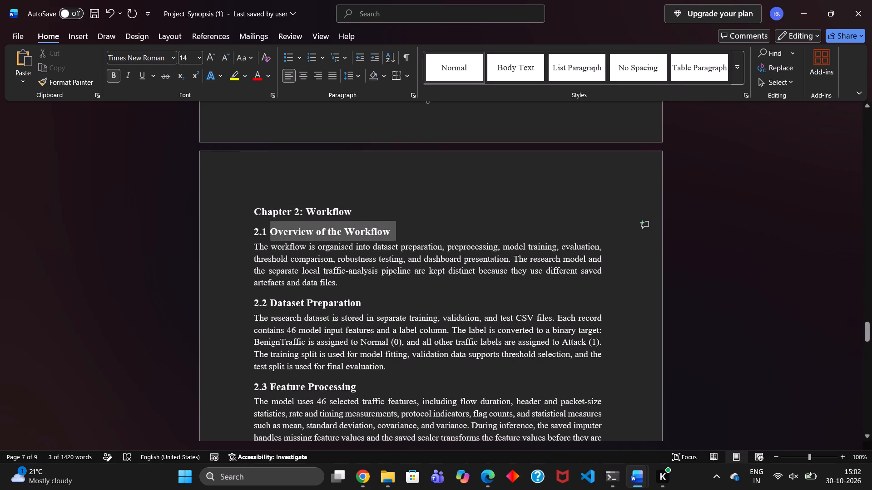
pyautogui.moveTo(280, 227); pyautogui.dragTo(256, 230)
pyautogui.click(369, 301)
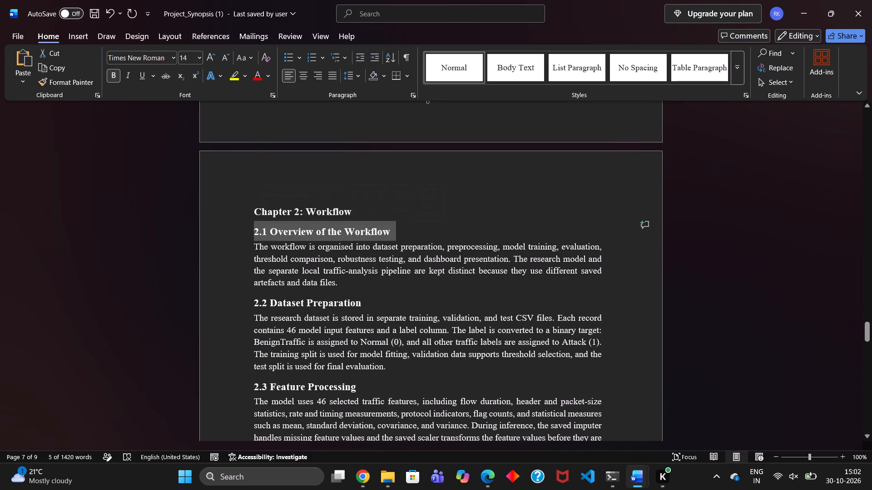
pyautogui.scroll(-4, 345, 287)
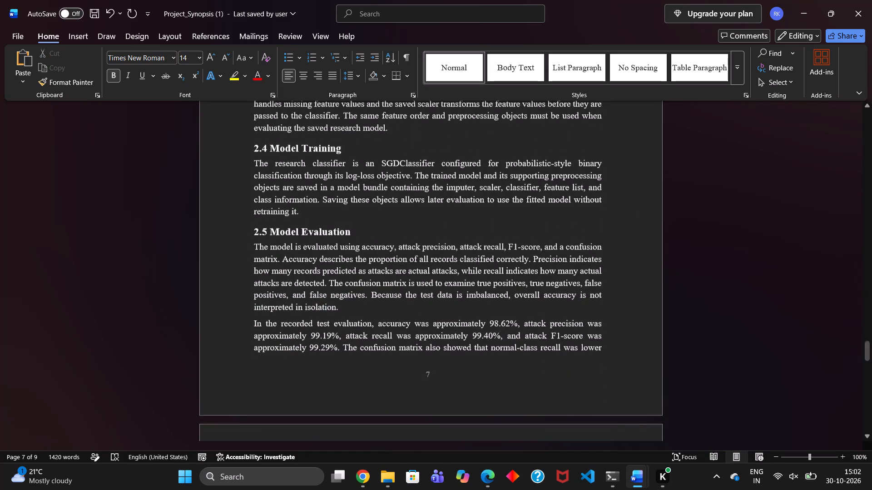
# Read through Chapter 2 of Project_Synopsis (1) from section 2.4 Model Training to section 2.8 Dashboard and Result Visualisation.
pyautogui.scroll(-1, 345, 287)
pyautogui.moveTo(339, 284); pyautogui.dragTo(259, 225)
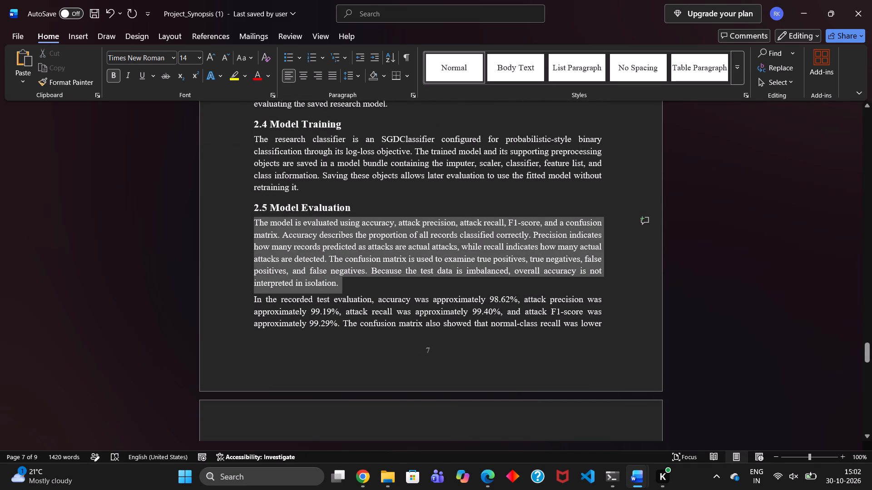
pyautogui.moveTo(259, 225); pyautogui.dragTo(258, 225)
pyautogui.click(385, 310)
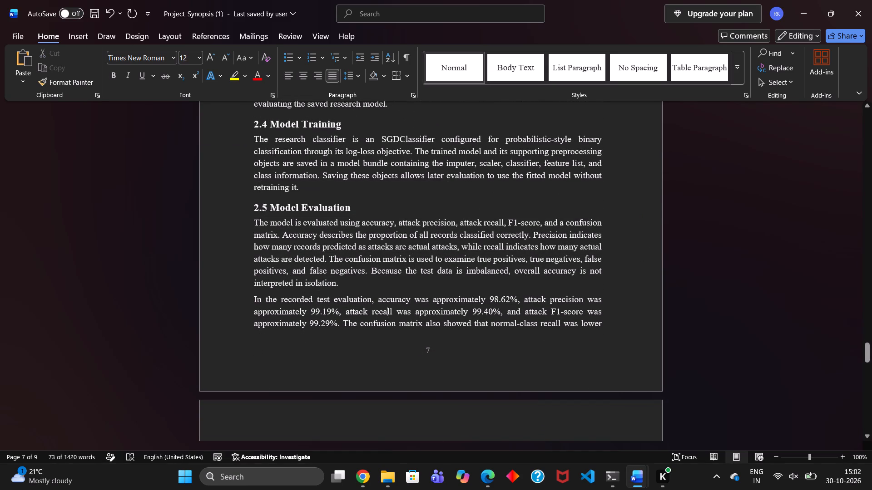
pyautogui.scroll(-4, 385, 310)
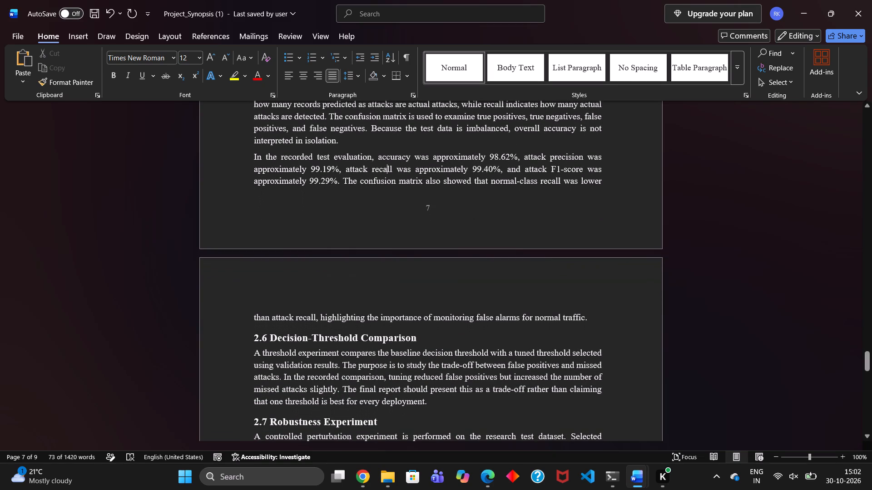
pyautogui.scroll(-1, 406, 348)
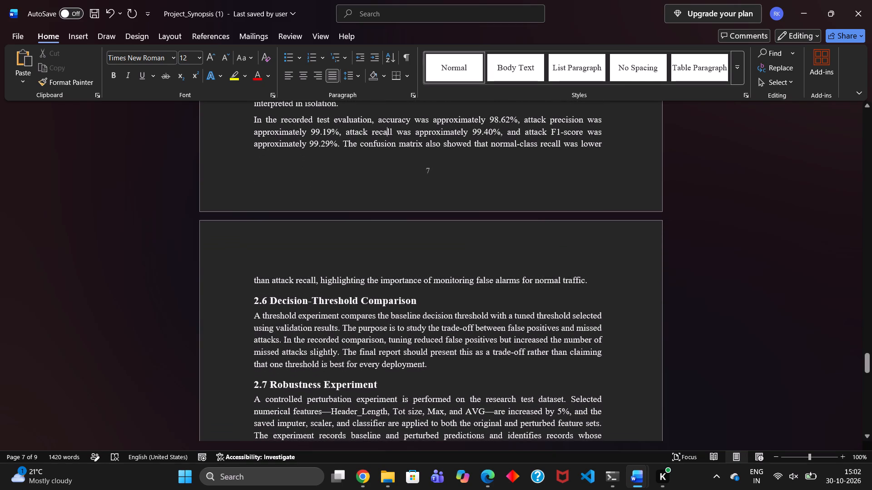
pyautogui.scroll(-3, 396, 315)
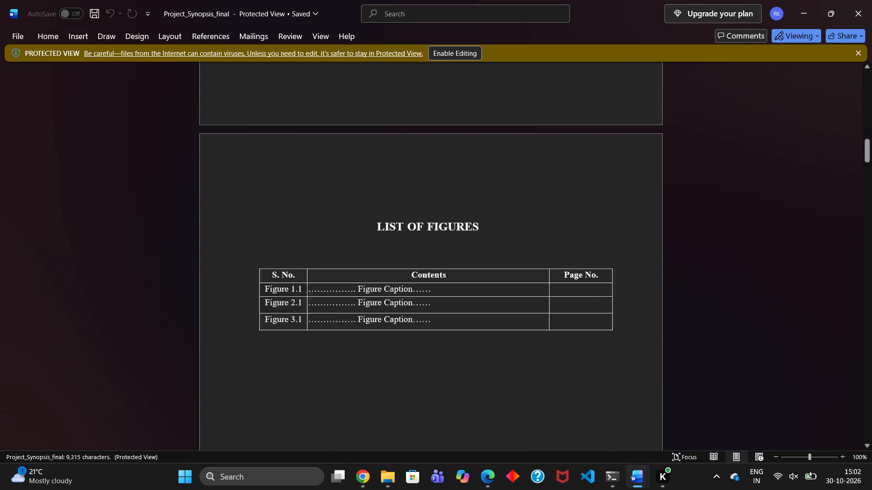
pyautogui.scroll(-16, 438, 403)
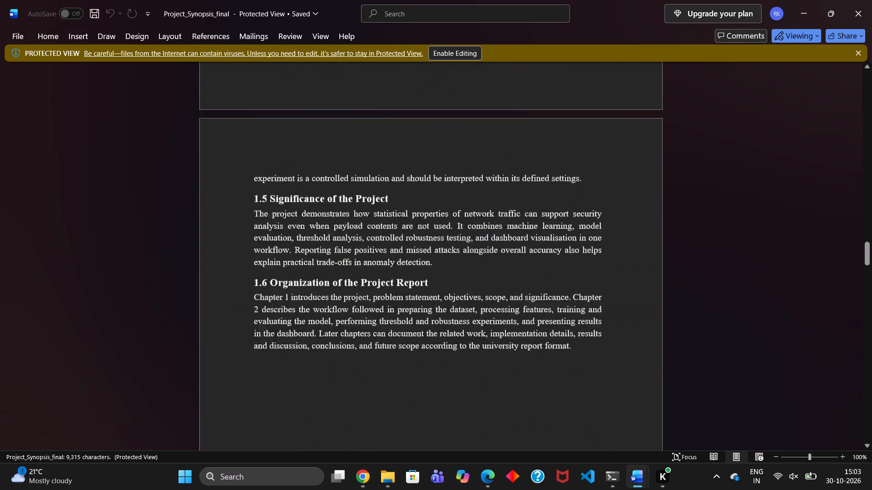
pyautogui.scroll(-5, 438, 403)
pyautogui.scroll(4, 438, 403)
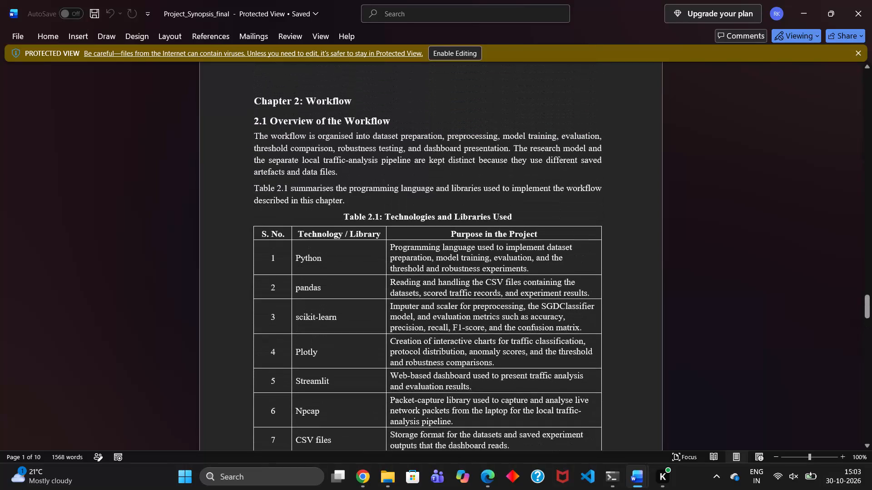
pyautogui.scroll(1, 438, 403)
pyautogui.scroll(-1, 431, 385)
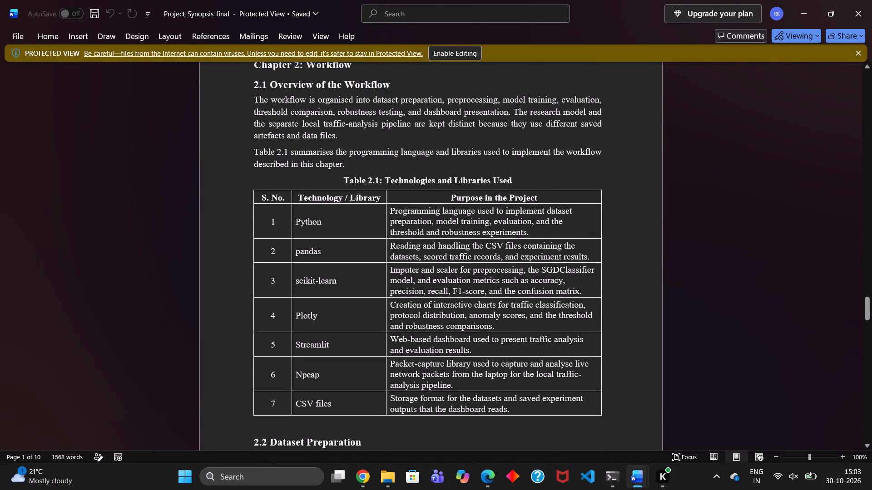
pyautogui.moveTo(343, 174); pyautogui.dragTo(572, 427)
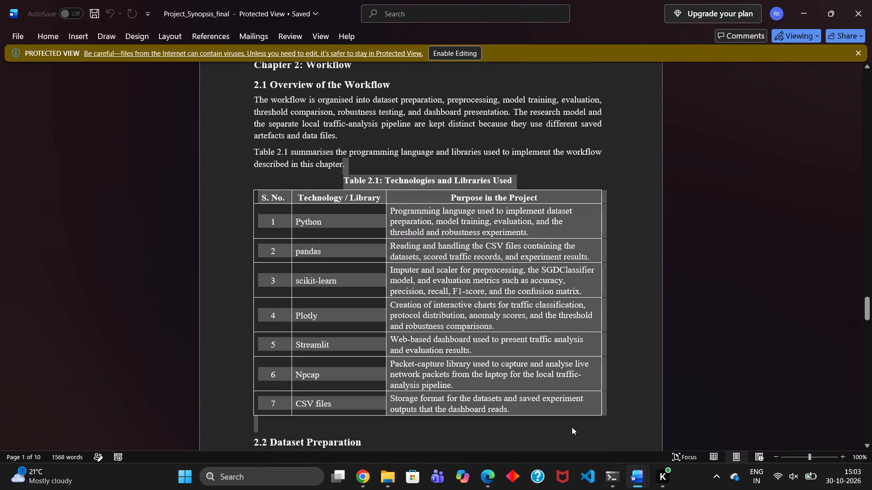
pyautogui.hotkey('ctrl', 'c')
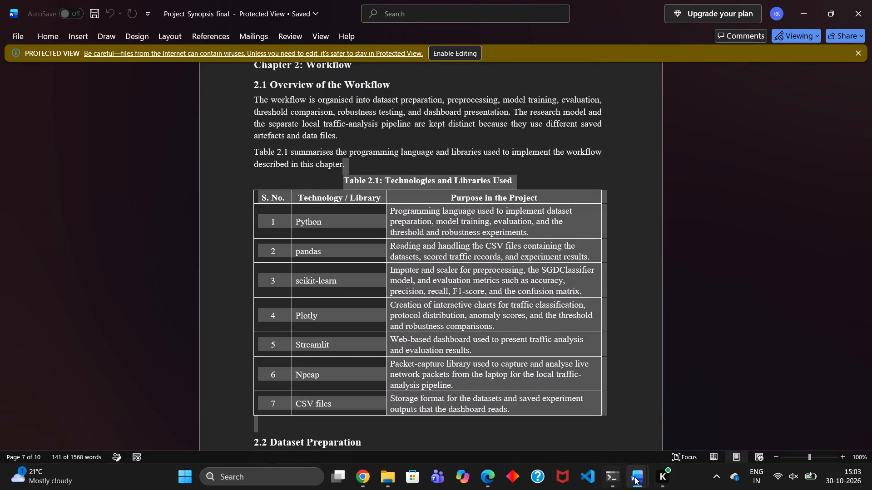
# Switch to Project_Synopsis (1) and paste the copied Table 2.1 with its caption below the section 2.1 paragraph.
pyautogui.click(597, 425)
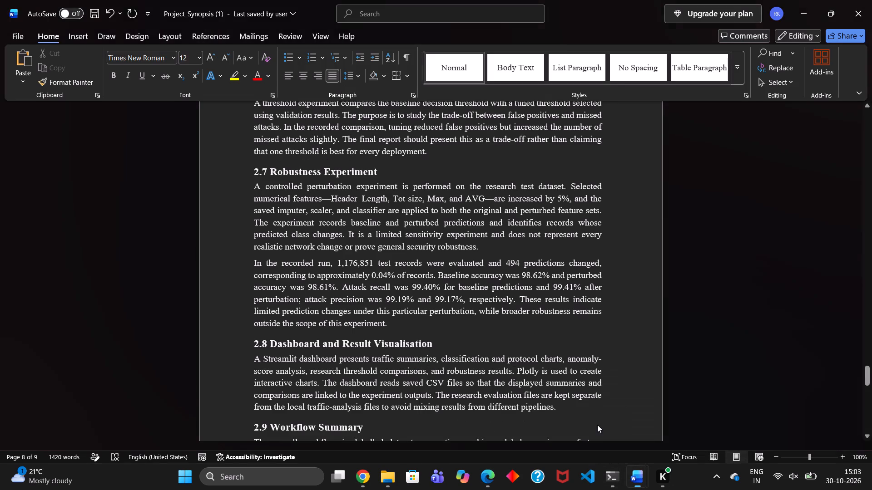
pyautogui.scroll(12, 395, 262)
pyautogui.scroll(9, 395, 262)
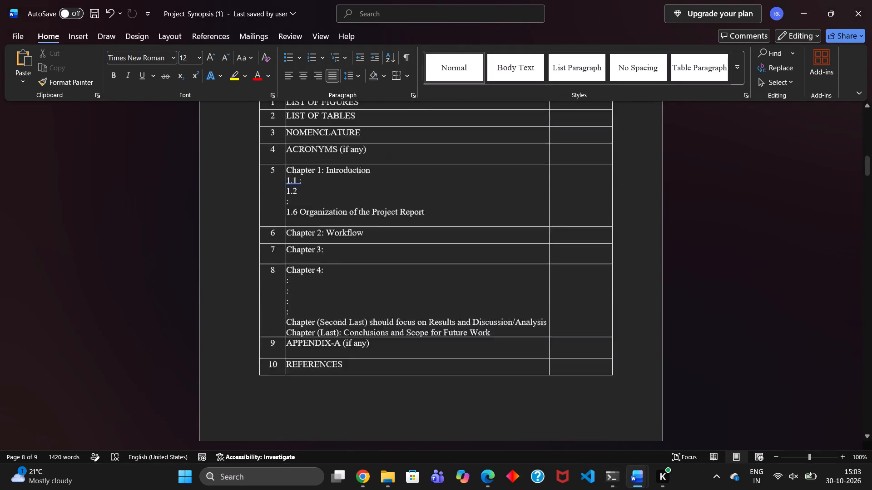
pyautogui.scroll(11, 395, 262)
pyautogui.scroll(-14, 395, 262)
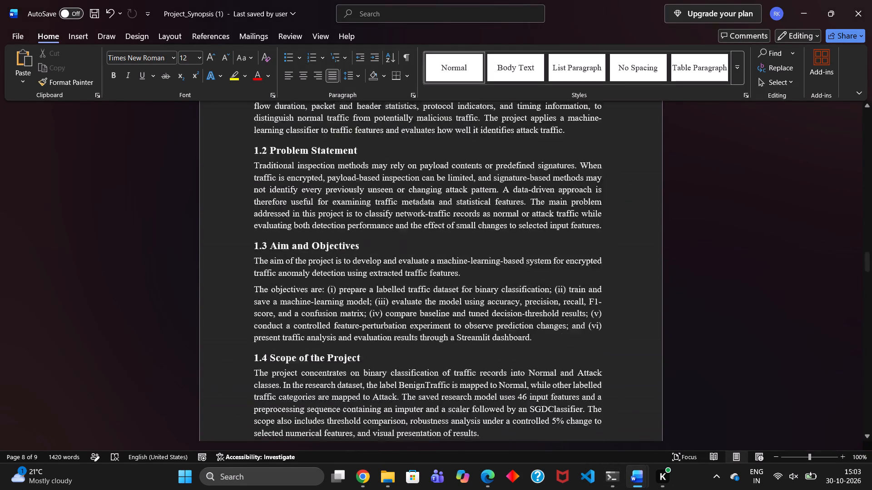
pyautogui.scroll(-8, 395, 262)
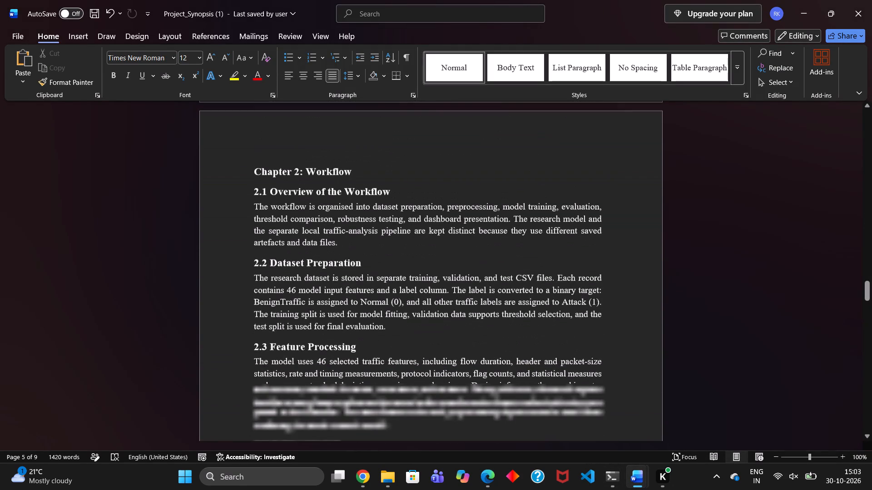
pyautogui.click(348, 244)
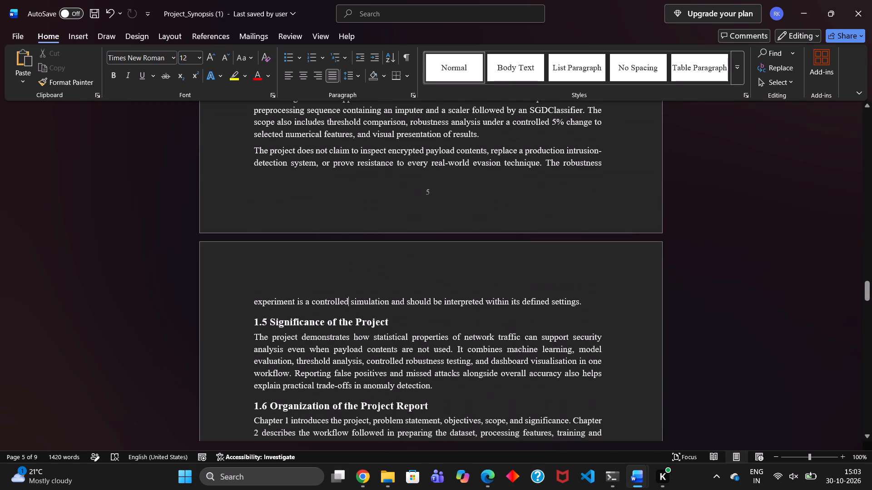
pyautogui.scroll(-4, 377, 246)
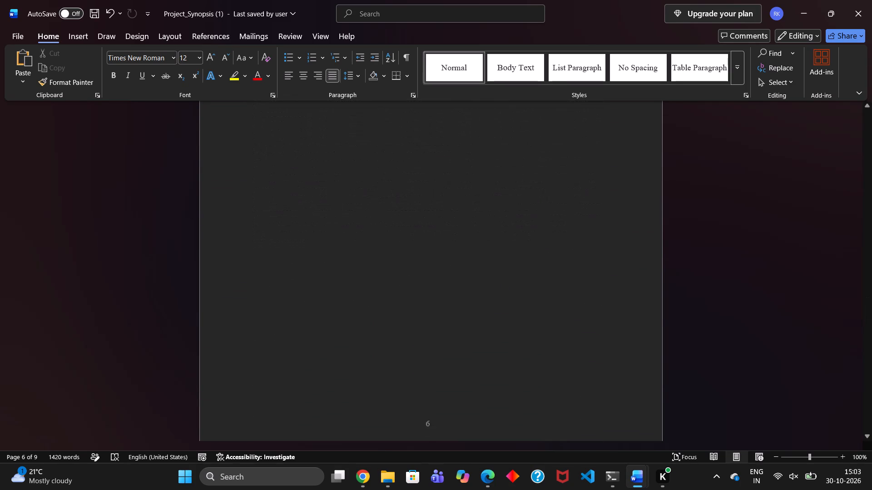
pyautogui.scroll(-3, 377, 246)
pyautogui.click(345, 306)
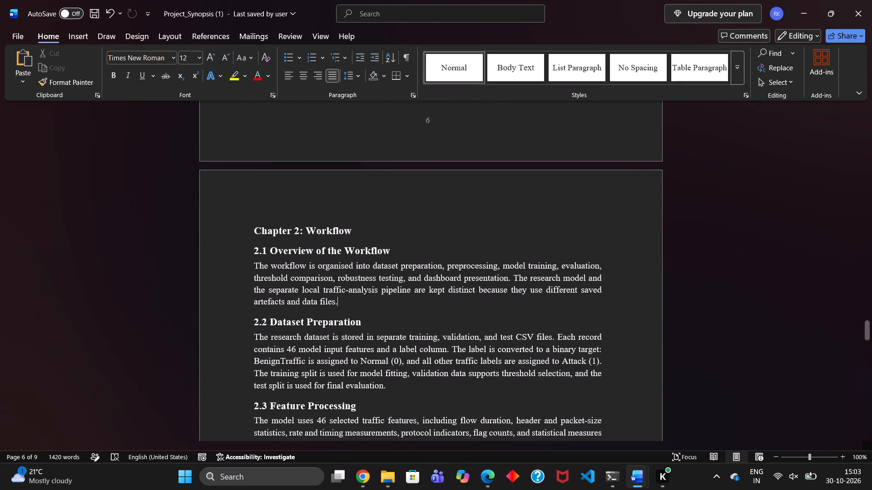
pyautogui.press('Return')
pyautogui.hotkey('ctrl', 'v')
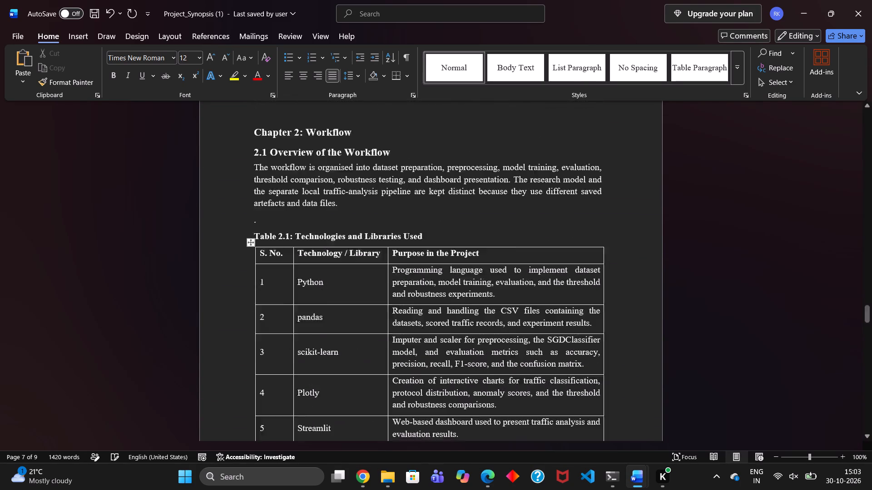
# Delete the stray full stop and its line between the section 2.1 paragraph and the Table 2.1 caption.
pyautogui.scroll(2, 335, 306)
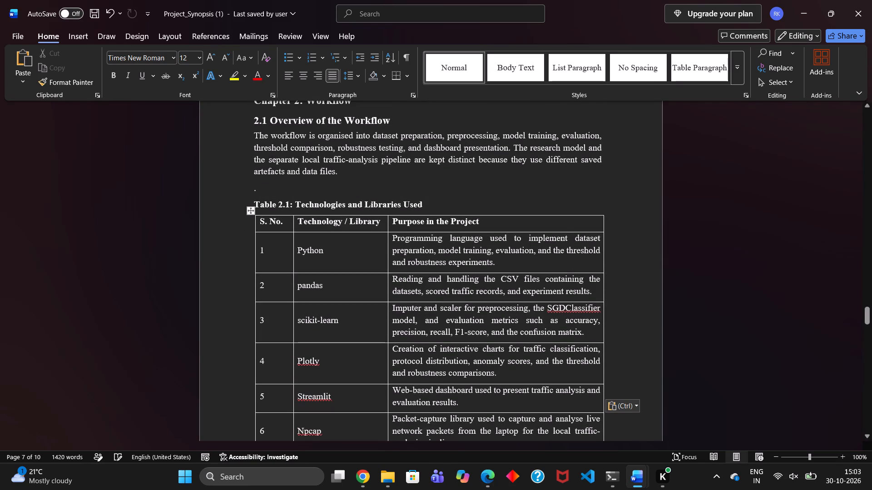
pyautogui.click(261, 195)
pyautogui.press('BackSpace')
pyautogui.press('BackSpace')
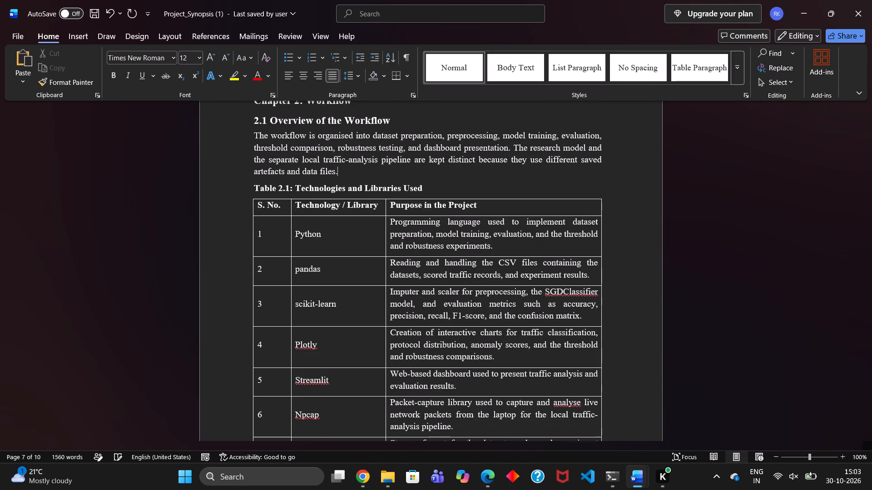
# Indent the Table 2.1: Technologies and Libraries Used caption by three tab stops to roughly centre it above the table.
pyautogui.click(253, 187)
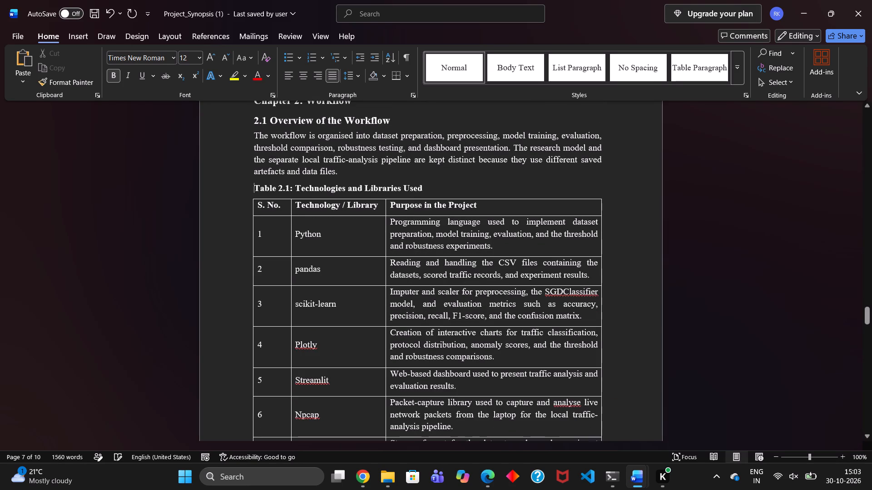
pyautogui.press('Tab')
pyautogui.press('Tab')
pyautogui.press('Tab')
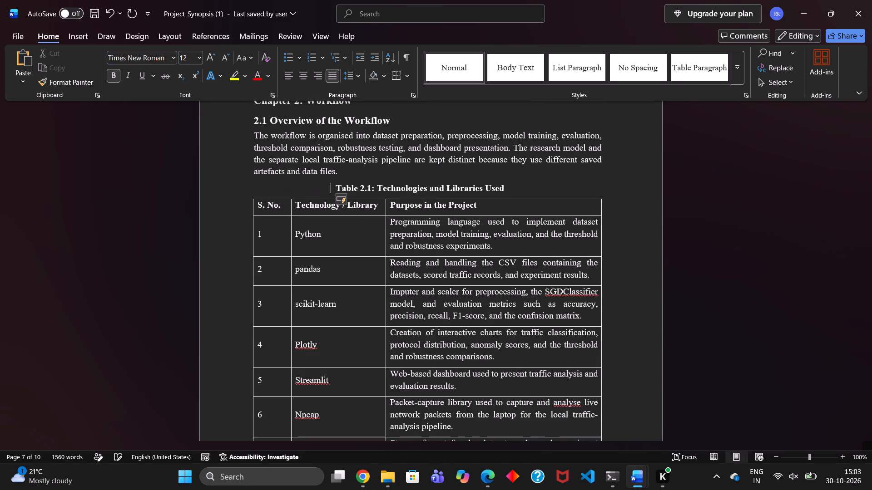
pyautogui.press('Tab')
pyautogui.press('BackSpace')
# Examine the layout of the pasted Table 2.1 and the sections that follow it in Chapter 2.
pyautogui.scroll(-5, 533, 195)
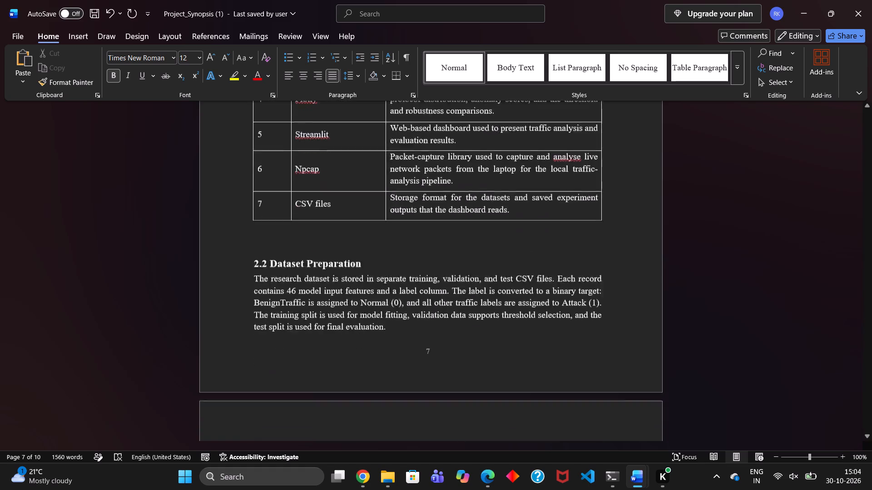
pyautogui.scroll(-2, 461, 186)
pyautogui.scroll(1, 407, 262)
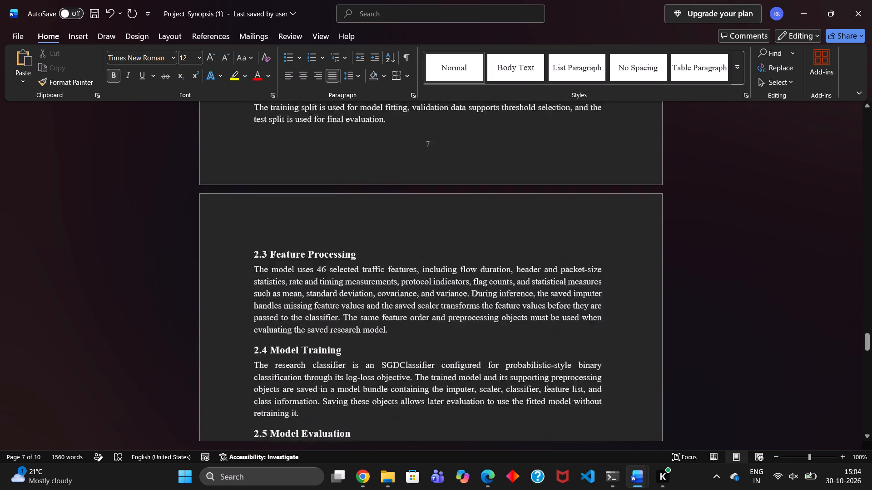
pyautogui.scroll(7, 407, 262)
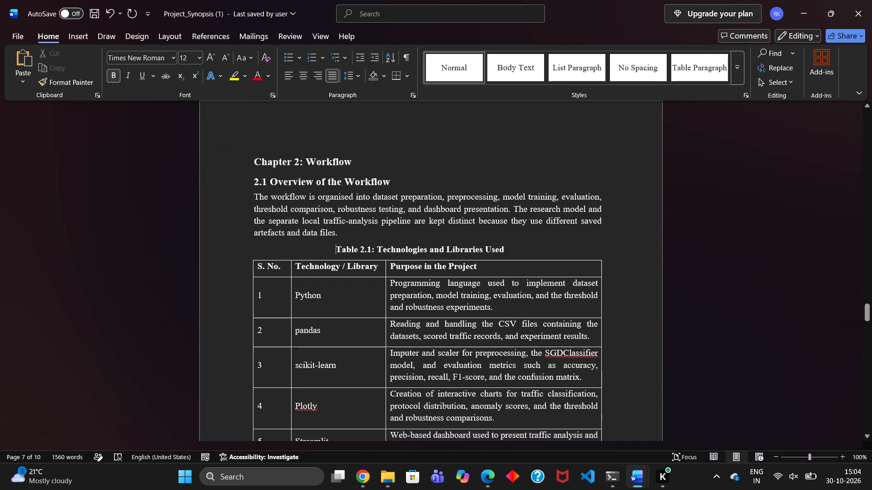
pyautogui.click(365, 237)
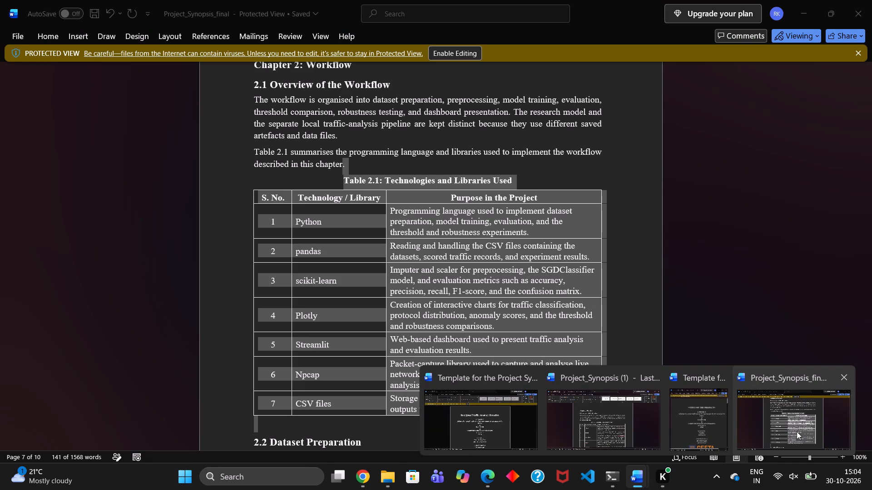
# Clear the placeholder caption from the Contents cell of the first entry in the LIST OF TABLES table.
pyautogui.scroll(5, 479, 297)
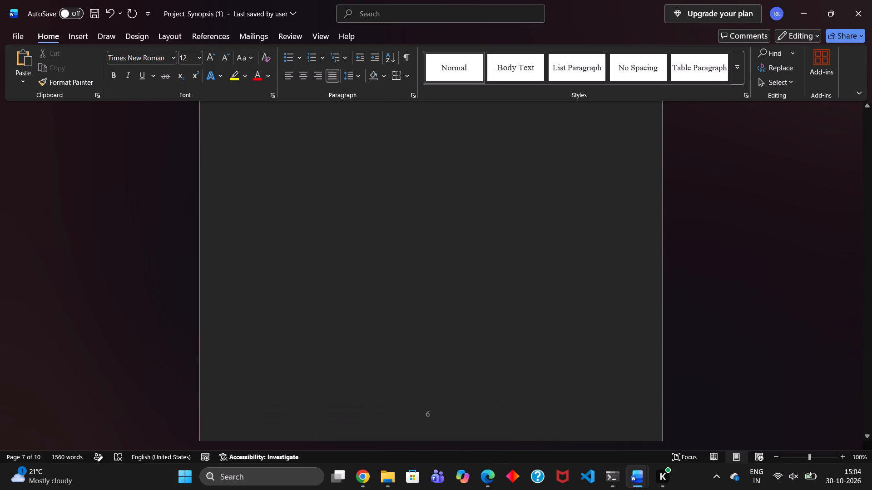
pyautogui.scroll(1, 479, 297)
pyautogui.scroll(-2, 479, 297)
pyautogui.scroll(7, 479, 297)
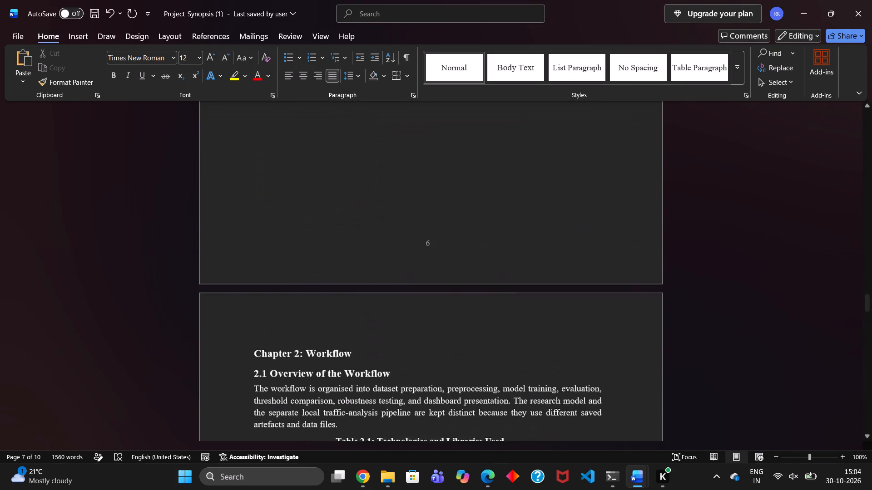
pyautogui.scroll(1, 479, 297)
pyautogui.click(272, 366)
pyautogui.scroll(2, 305, 345)
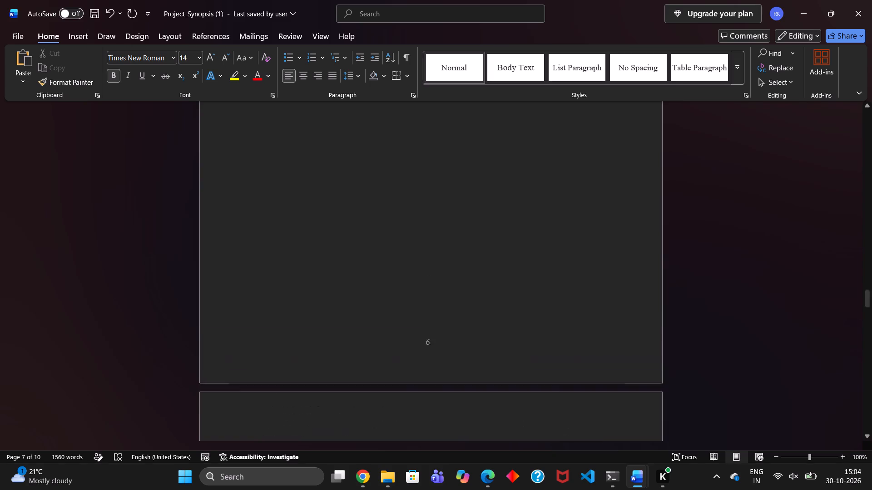
pyautogui.scroll(10, 305, 345)
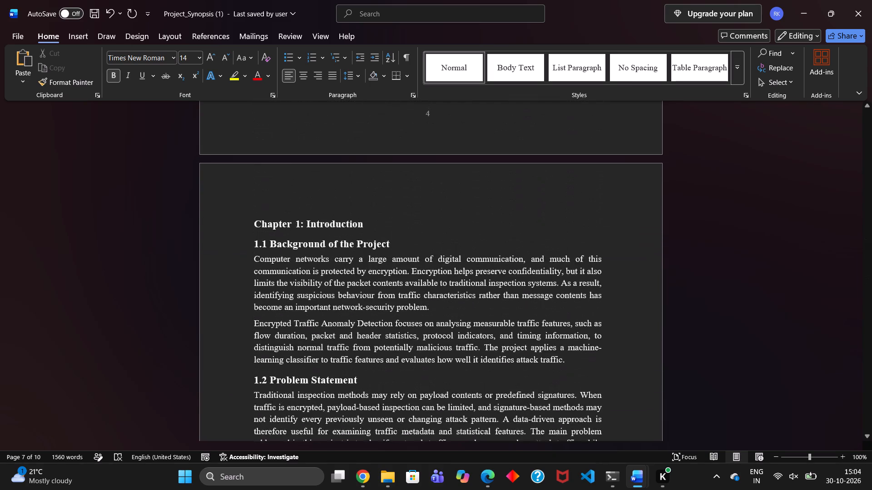
pyautogui.scroll(3, 305, 345)
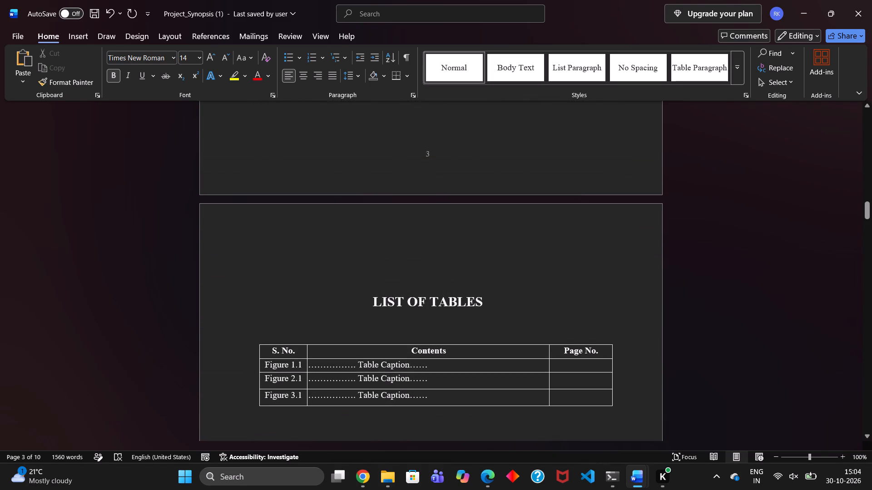
pyautogui.click(432, 369)
pyautogui.press('BackSpace')
pyautogui.press('BackSpace')
pyautogui.press('BackSpace')
pyautogui.press('BackSpace')
pyautogui.press('BackSpace')
pyautogui.press('BackSpace')
pyautogui.press('BackSpace')
pyautogui.press('BackSpace')
pyautogui.press('BackSpace')
pyautogui.press('BackSpace')
pyautogui.press('BackSpace')
pyautogui.press('BackSpace')
pyautogui.press('BackSpace')
pyautogui.press('BackSpace')
pyautogui.press('BackSpace')
pyautogui.press('BackSpace')
pyautogui.press('BackSpace')
pyautogui.press('BackSpace')
pyautogui.press('BackSpace')
pyautogui.press('BackSpace')
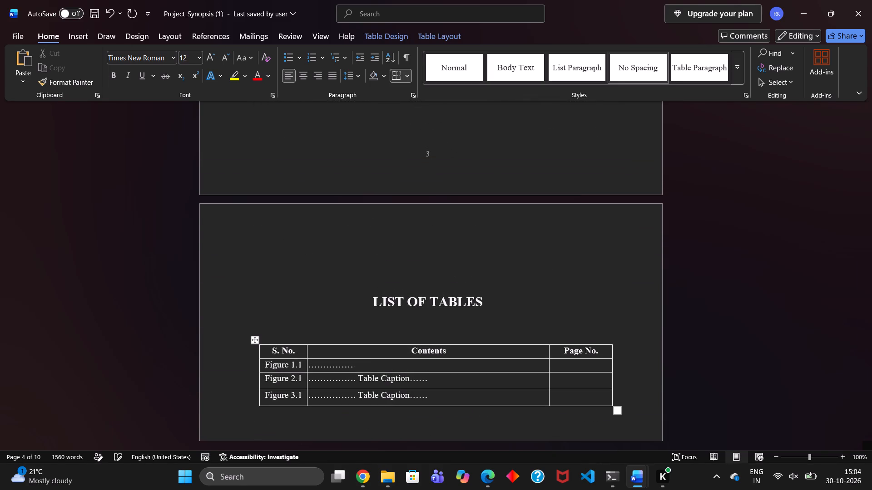
pyautogui.press('BackSpace')
pyautogui.press('BackSpace')
pyautogui.press('BackSpace')
# Change the number of the first LIST OF TABLES entry to Figure 2.1.
pyautogui.click(303, 367)
pyautogui.press('BackSpace')
pyautogui.press('BackSpace')
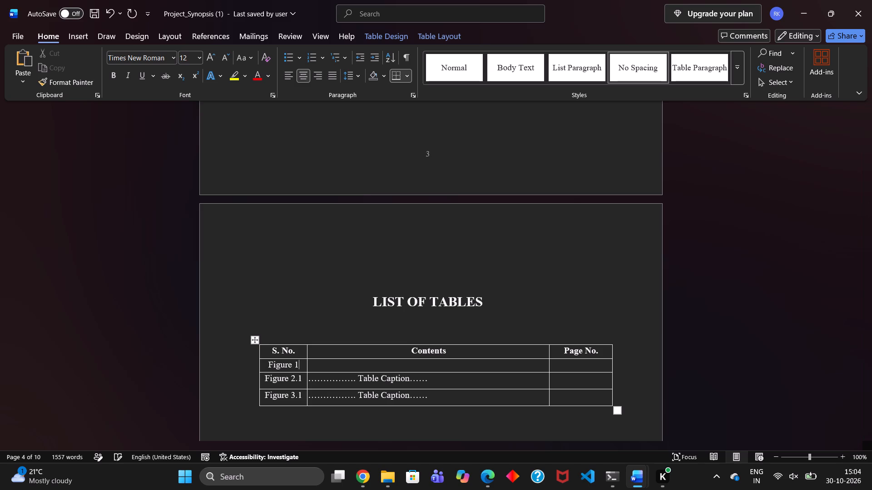
pyautogui.press('BackSpace')
pyautogui.press('2')
pyautogui.write('.1')
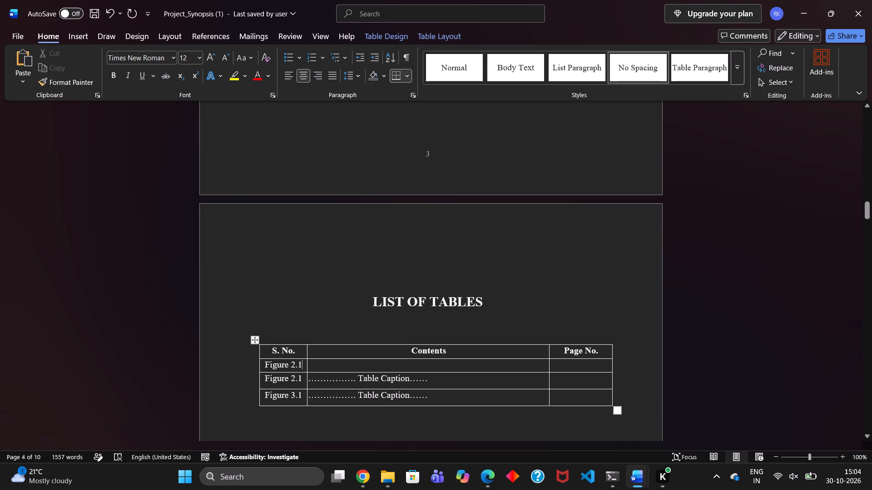
# Remove the extra blank lines above the LIST OF TABLES heading.
pyautogui.click(391, 274)
pyautogui.press('BackSpace')
pyautogui.press('BackSpace')
pyautogui.press('BackSpace')
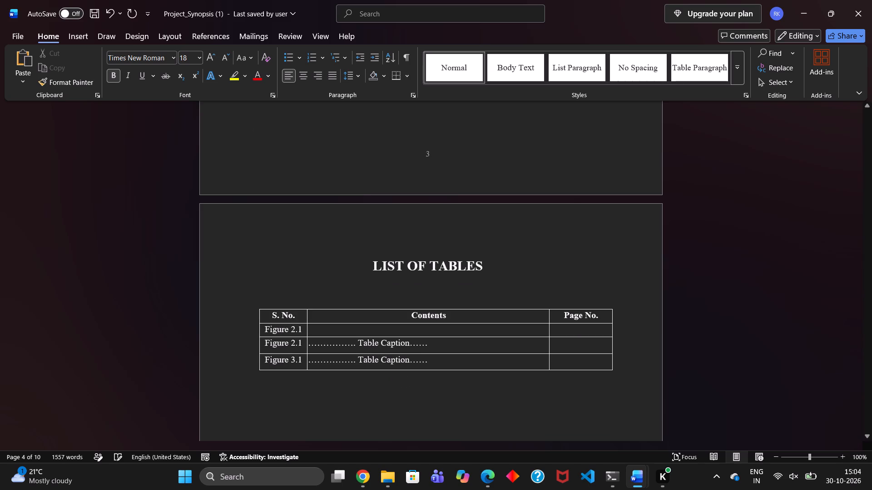
# Add a space in the first entry's empty Contents cell, and copy Technologies and Libraries Used from the List of Tables in Project_Synopsis_final.
pyautogui.click(369, 333)
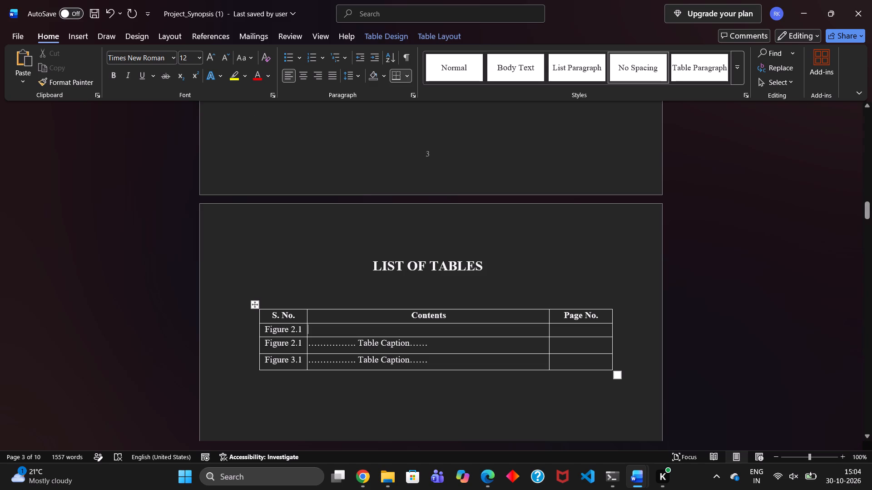
pyautogui.press('space')
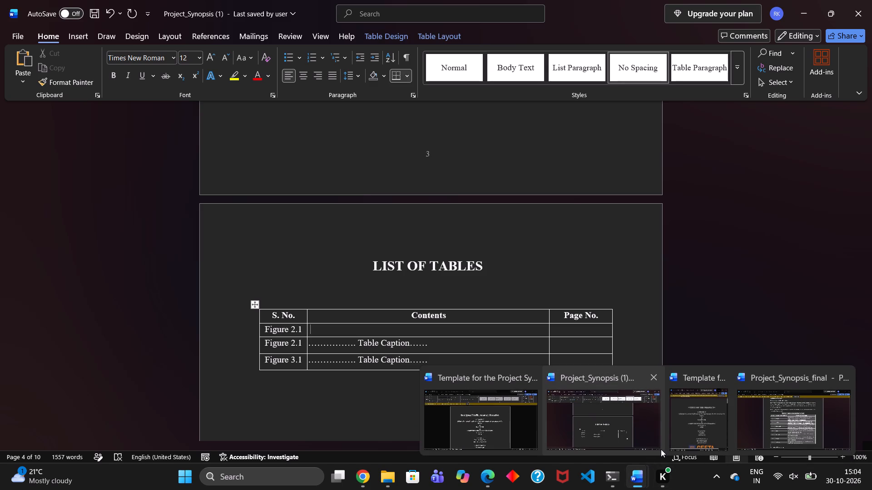
pyautogui.click(781, 428)
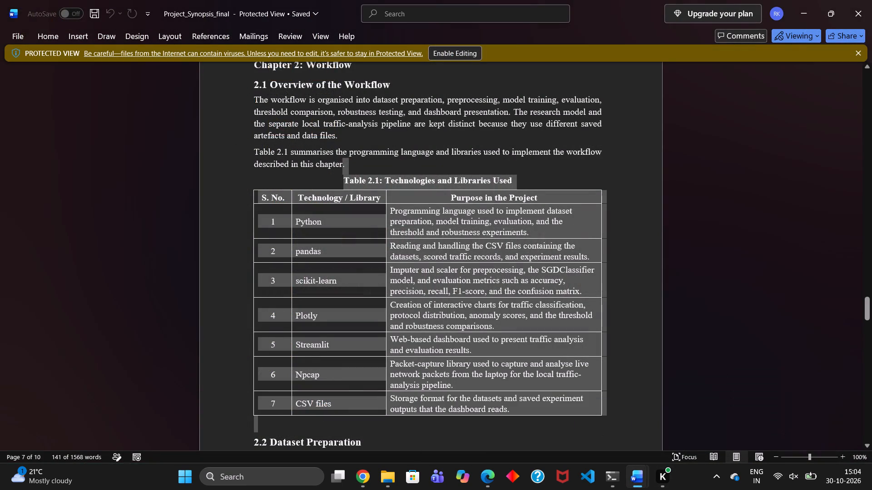
pyautogui.click(464, 189)
pyautogui.scroll(11, 464, 189)
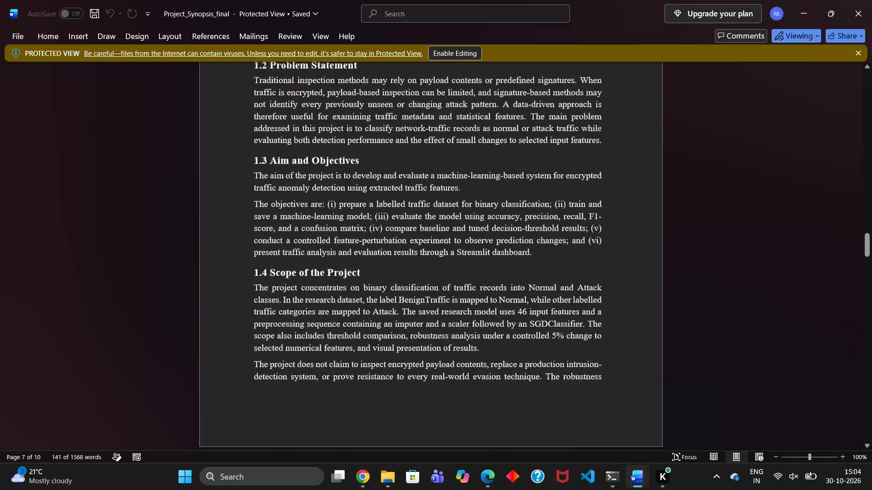
pyautogui.scroll(7, 464, 189)
pyautogui.scroll(-2, 464, 189)
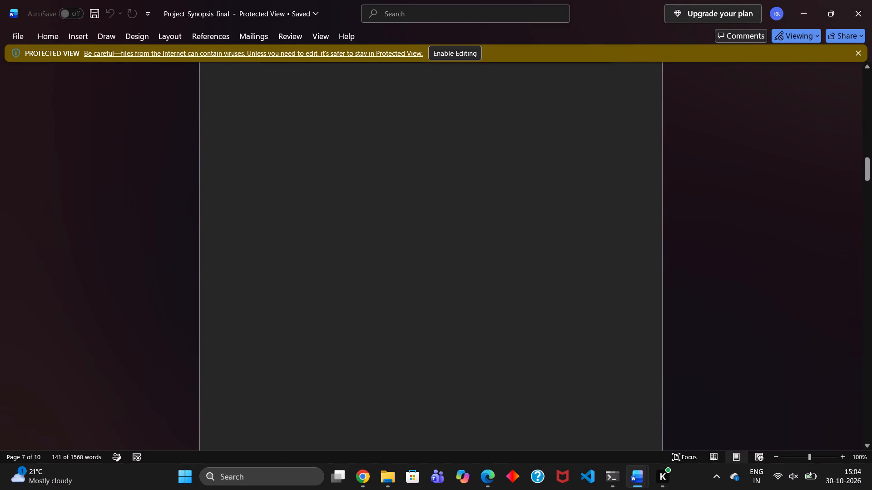
pyautogui.scroll(-2, 464, 189)
pyautogui.moveTo(456, 313); pyautogui.dragTo(320, 304)
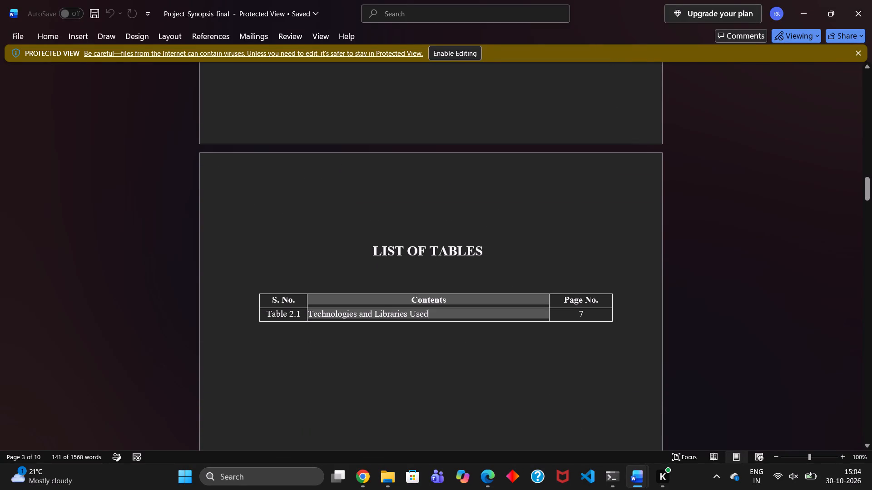
pyautogui.moveTo(320, 304); pyautogui.dragTo(310, 316)
pyautogui.hotkey('ctrl', 'c')
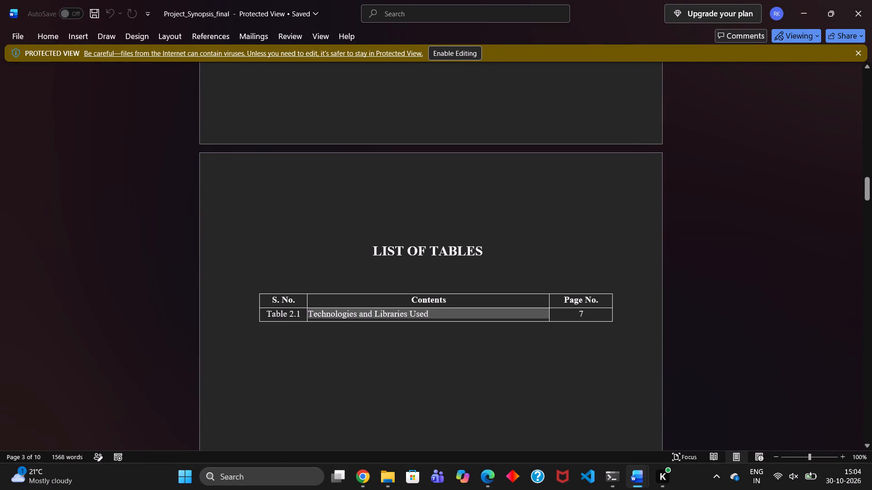
# Paste Technologies and Libraries Used into the Contents cell of the first LIST OF TABLES entry in Project_Synopsis (1), without extra line breaks.
pyautogui.click(779, 422)
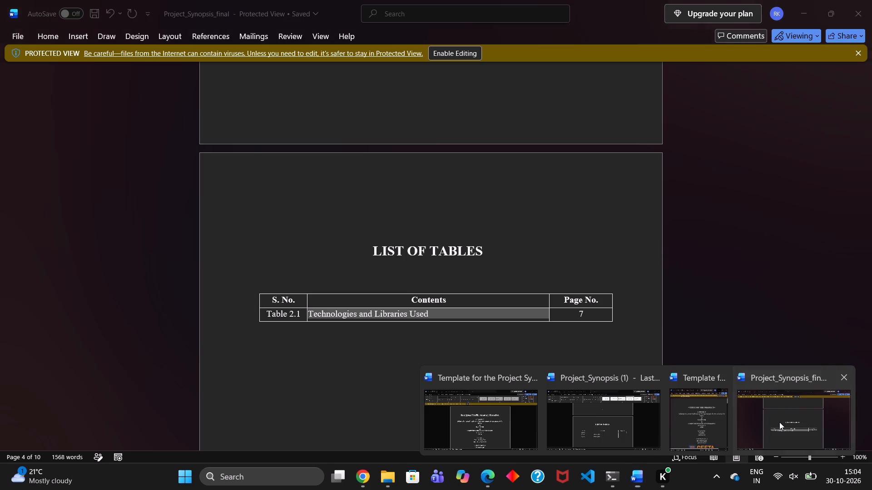
pyautogui.click(457, 315)
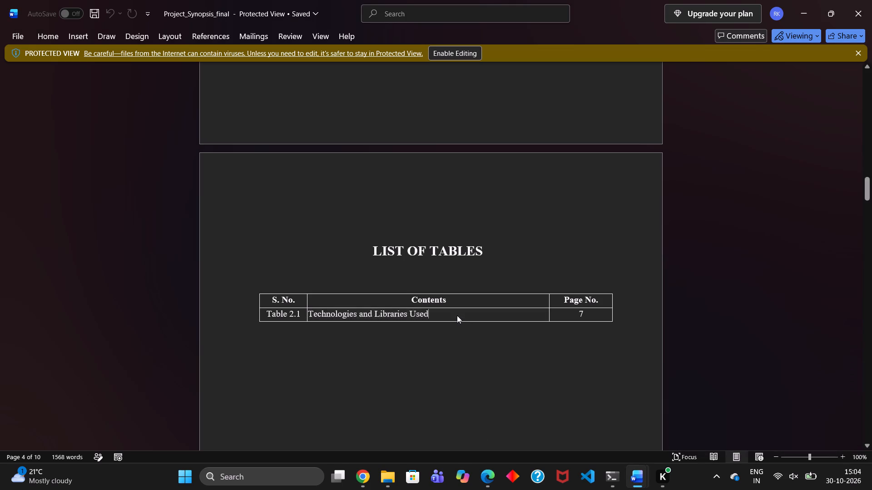
pyautogui.scroll(2, 457, 315)
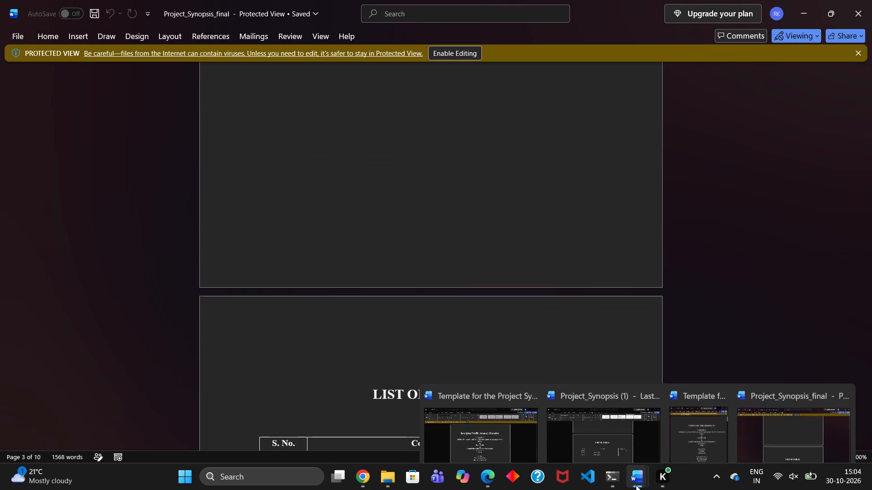
pyautogui.click(619, 426)
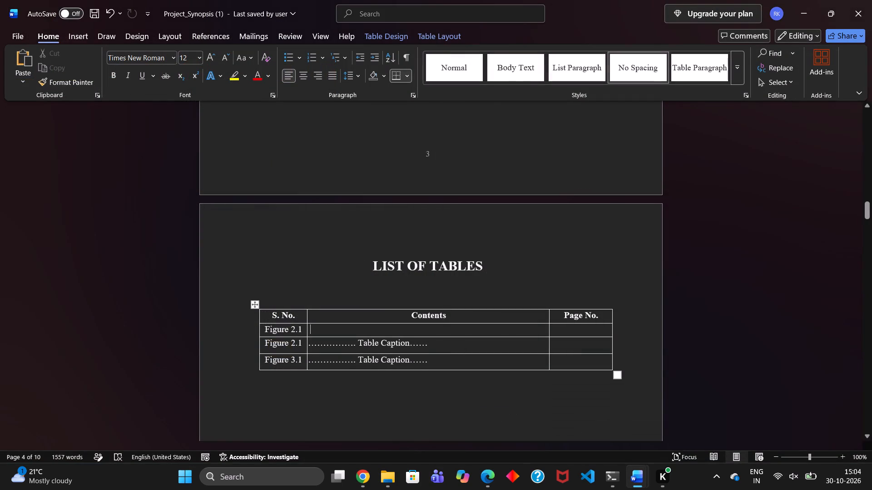
pyautogui.hotkey('ctrl', 'v')
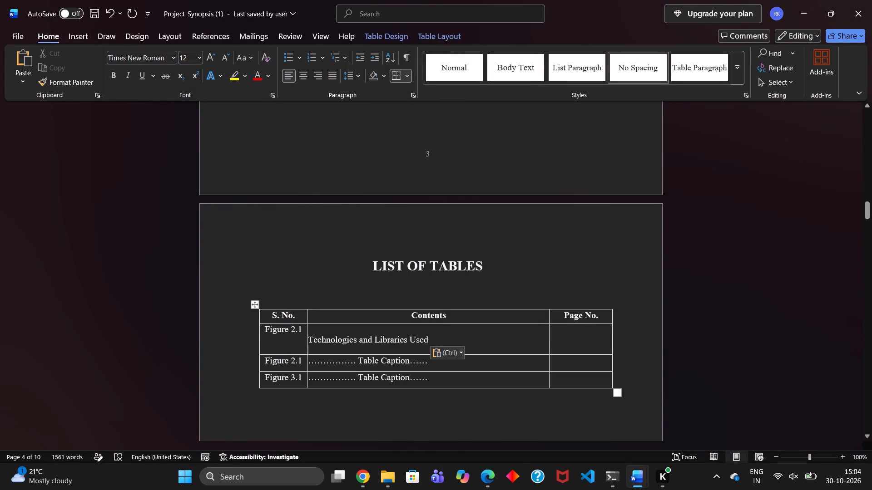
pyautogui.press('BackSpace')
pyautogui.click(309, 340)
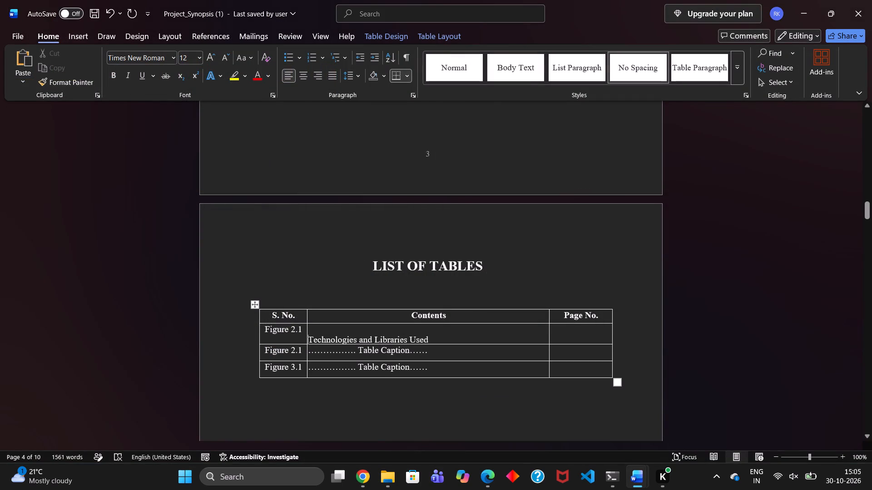
pyautogui.press('BackSpace')
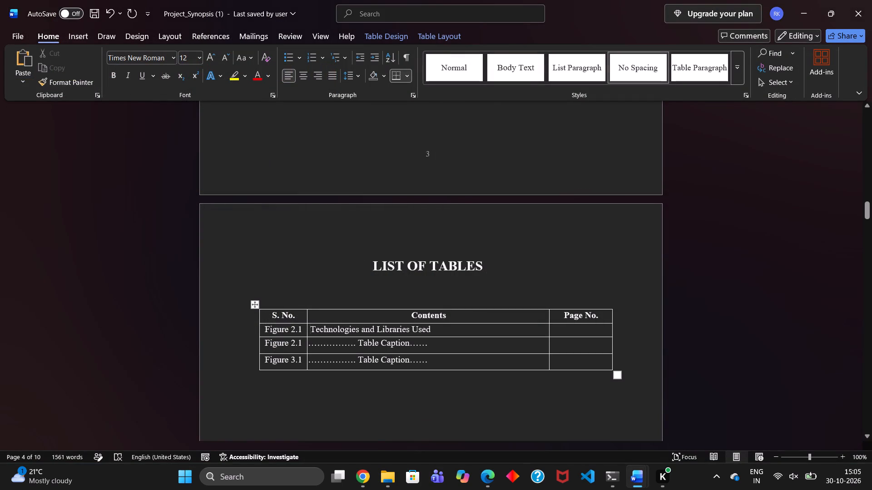
# Delete the two remaining placeholder rows, Figure 2.1 and Figure 3.1 with Table Caption, from the LIST OF TABLES table.
pyautogui.moveTo(613, 369); pyautogui.dragTo(275, 340)
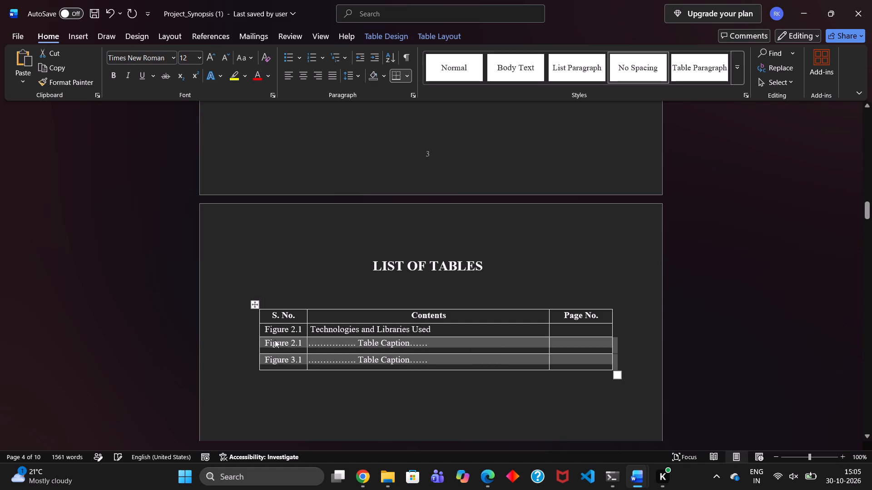
pyautogui.press('BackSpace')
# Enter 7 as the page number of the Technologies and Libraries Used entry and centre it in its cell.
pyautogui.click(576, 330)
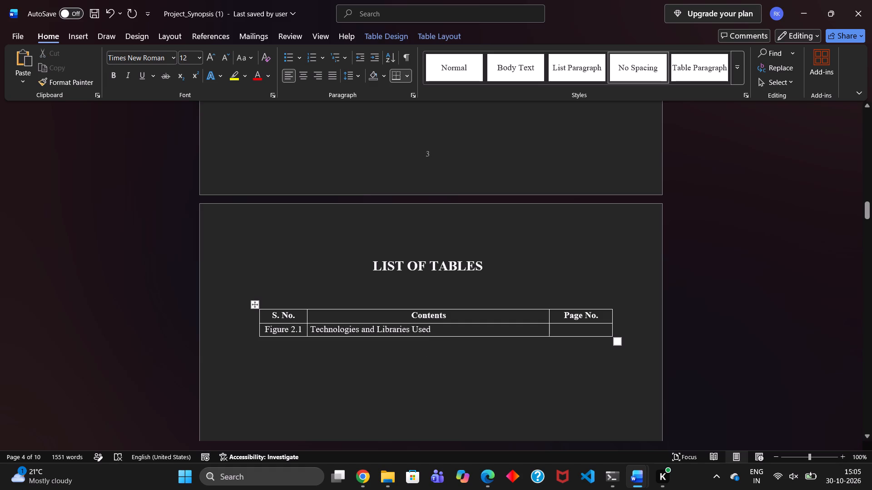
pyautogui.press('7')
pyautogui.moveTo(560, 327); pyautogui.dragTo(549, 328)
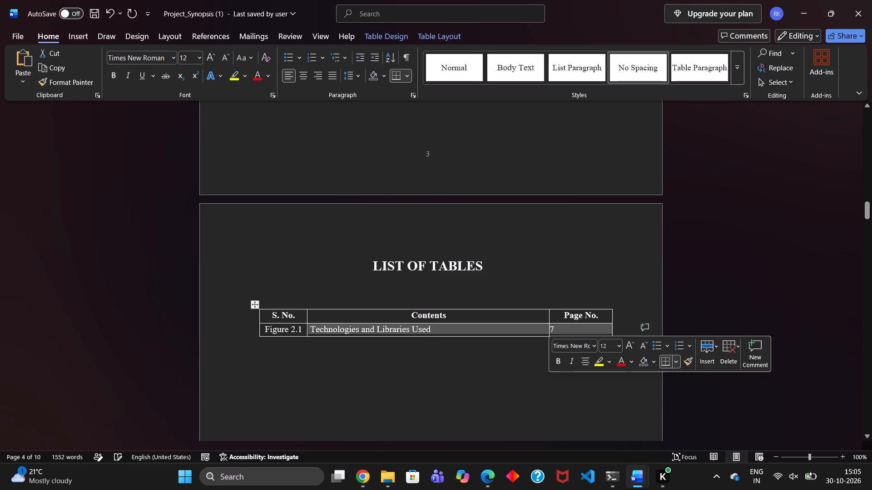
pyautogui.click(557, 330)
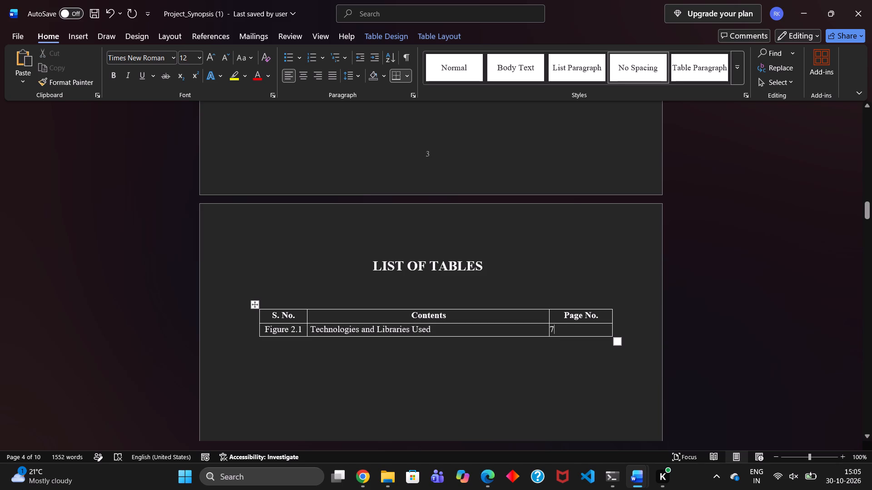
pyautogui.moveTo(555, 328); pyautogui.dragTo(550, 328)
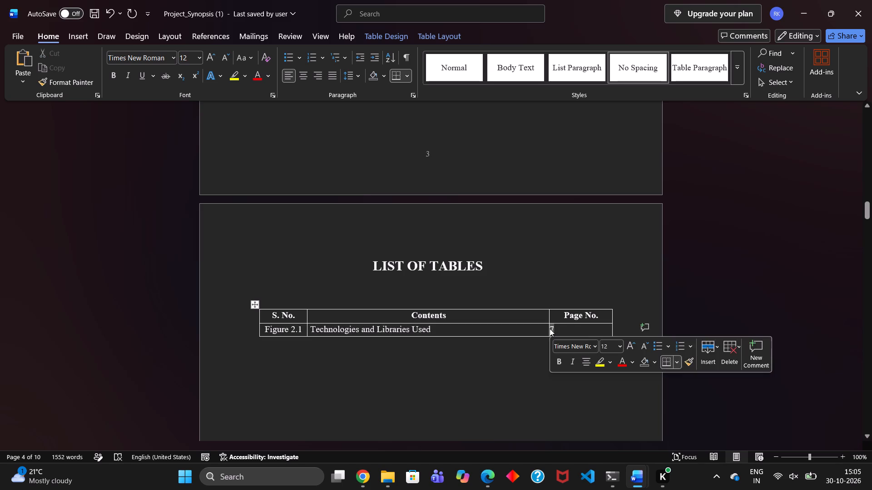
pyautogui.click(304, 72)
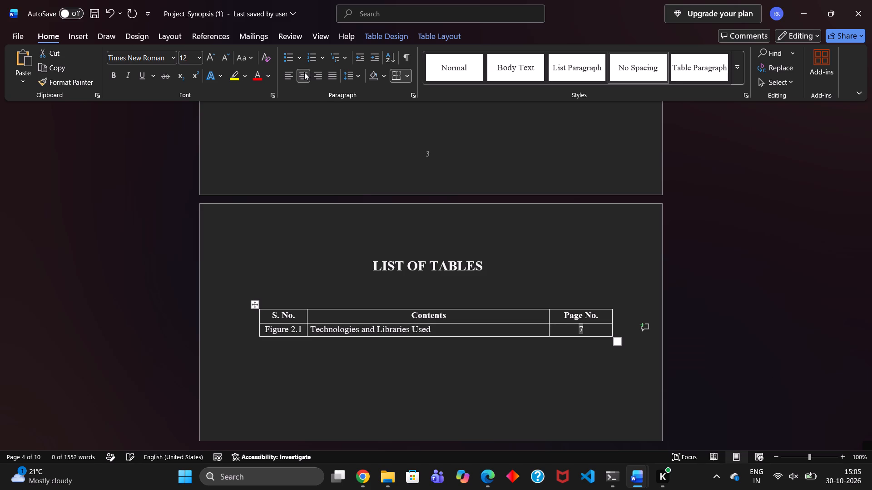
pyautogui.click(494, 287)
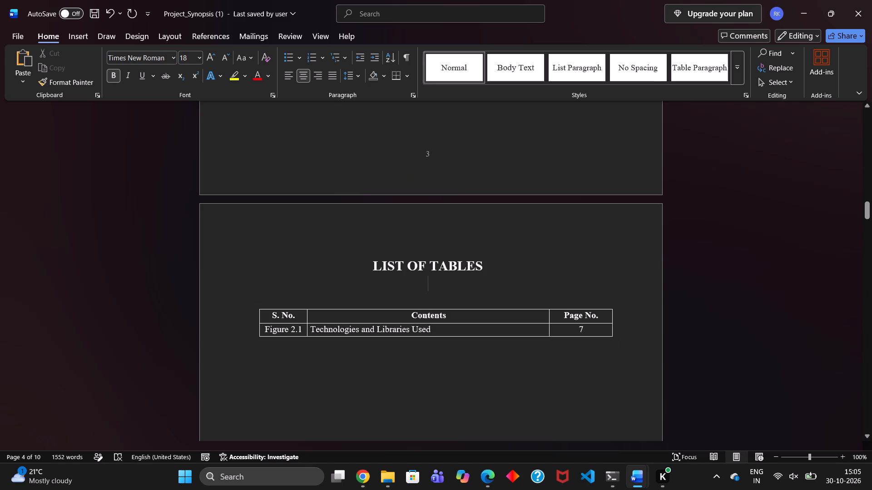
# Remove the extra blank lines above the LIST OF FIGURES heading.
pyautogui.scroll(6, 495, 334)
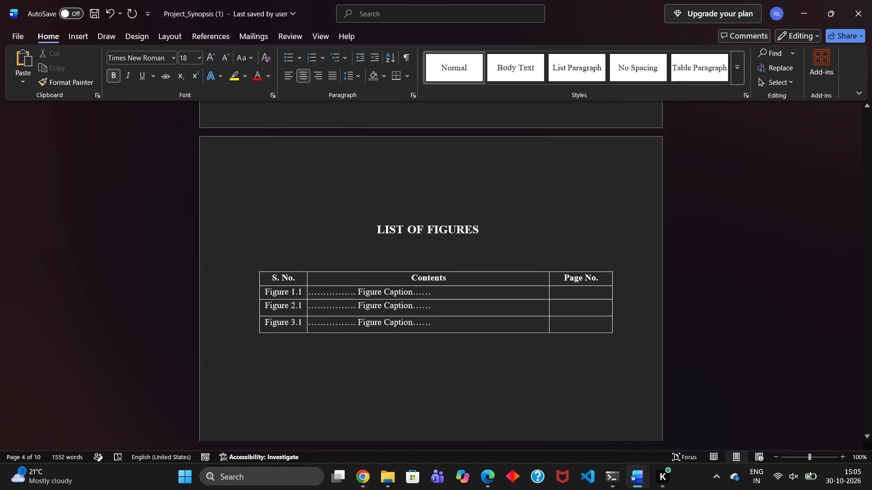
pyautogui.scroll(1, 495, 334)
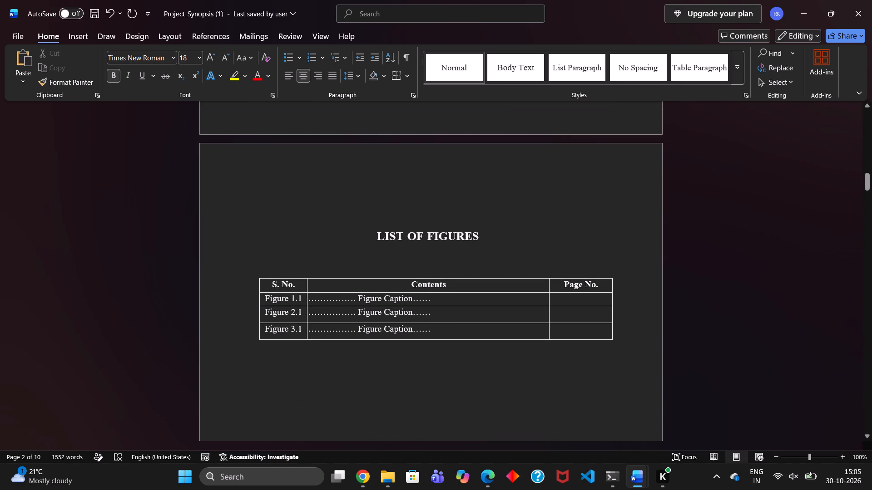
pyautogui.click(413, 219)
pyautogui.press('BackSpace')
pyautogui.press('BackSpace')
pyautogui.press('BackSpace')
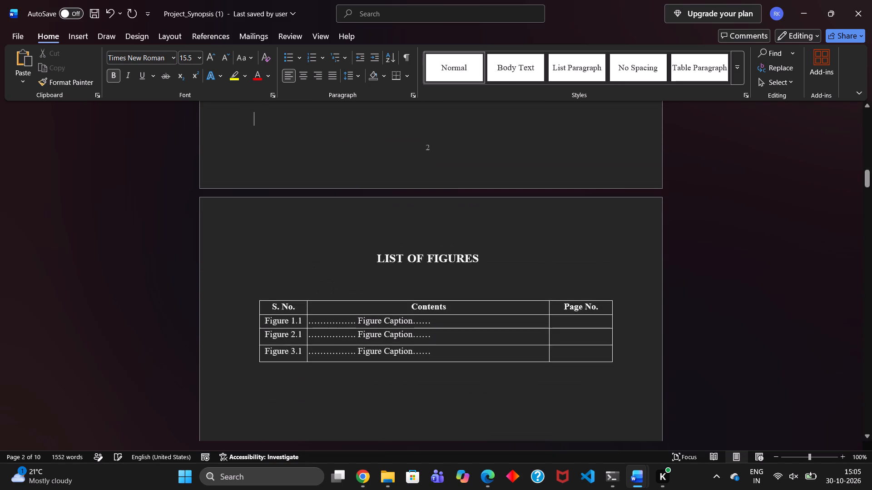
# Remove the extra blank lines above the TABLE OF CONTENTS heading on the page after the cover.
pyautogui.scroll(15, 413, 219)
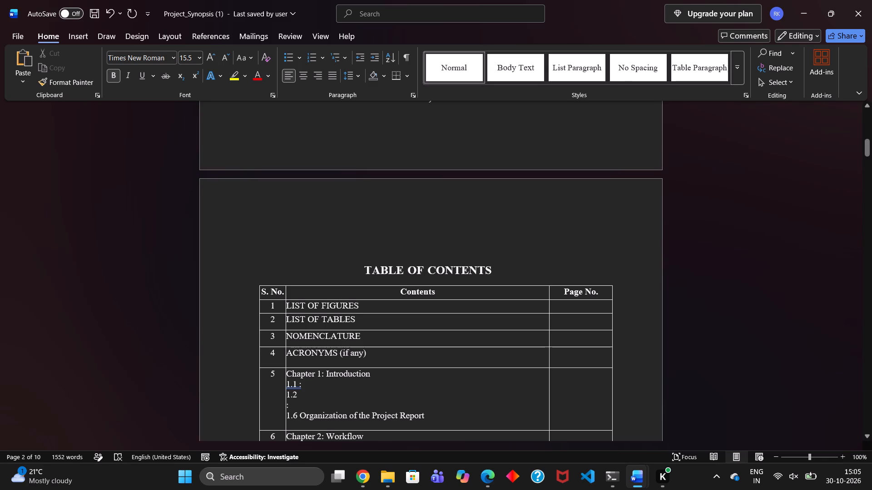
pyautogui.click(415, 242)
pyautogui.press('BackSpace')
pyautogui.press('BackSpace')
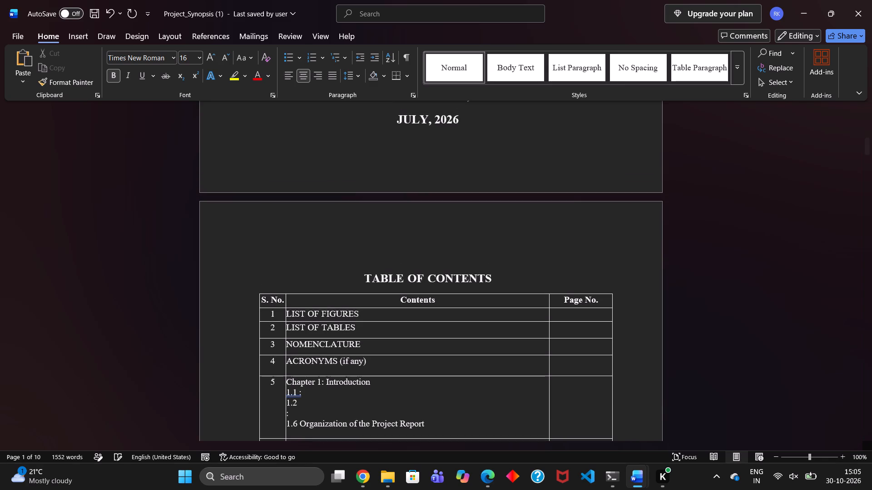
pyautogui.click(422, 258)
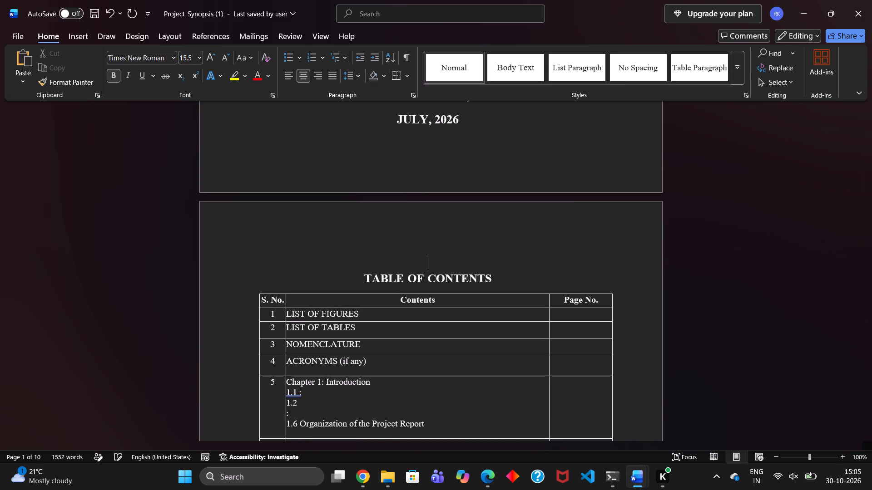
pyautogui.press('BackSpace')
pyautogui.press('BackSpace')
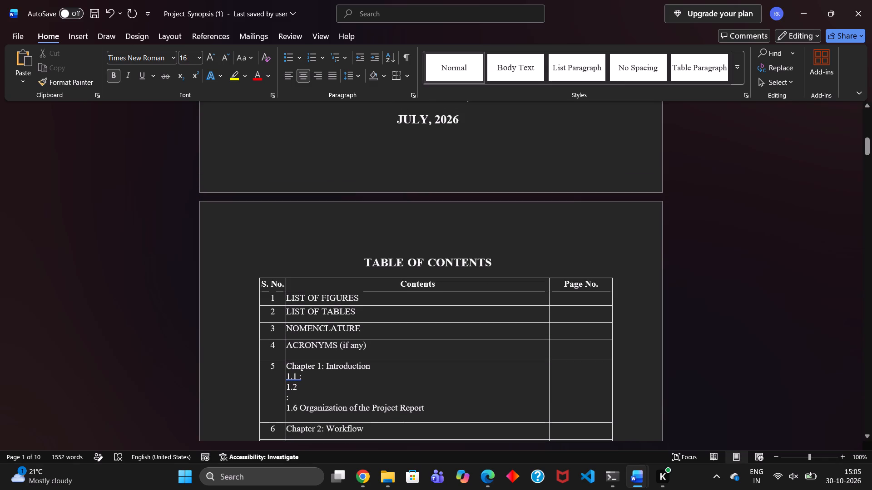
# Insert four blank lines above the LIST OF TABLES heading to move the heading and its table onto a new page.
pyautogui.scroll(-2, 489, 313)
pyautogui.click(323, 273)
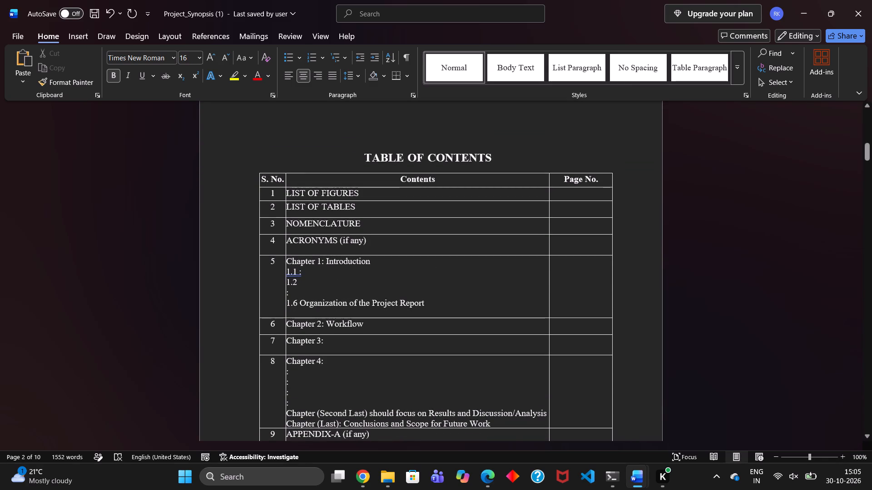
pyautogui.scroll(-3, 321, 273)
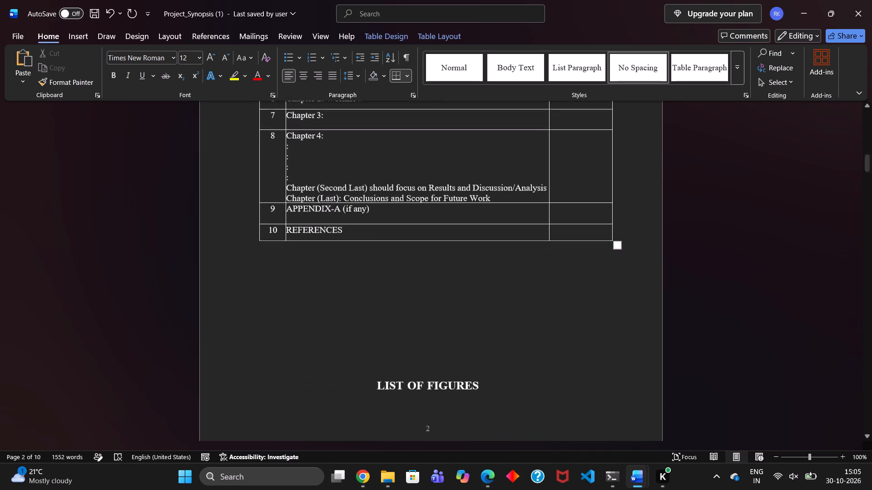
pyautogui.scroll(-9, 321, 273)
pyautogui.scroll(2, 321, 273)
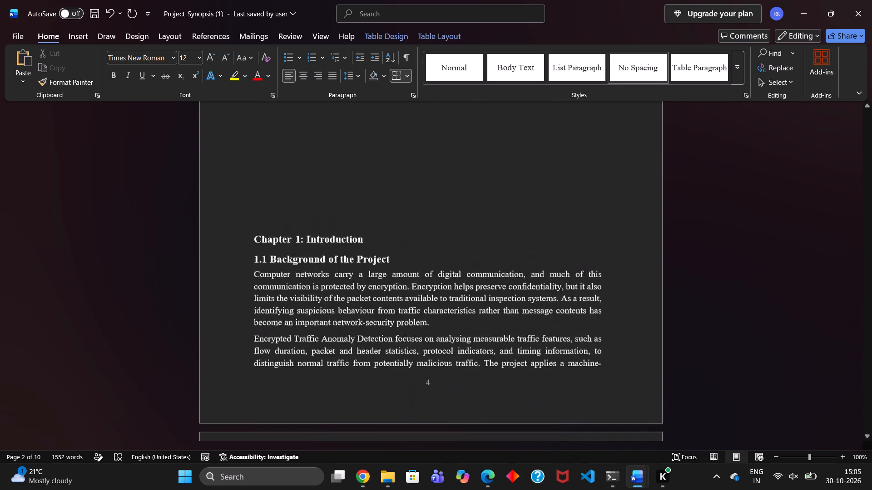
pyautogui.scroll(5, 321, 273)
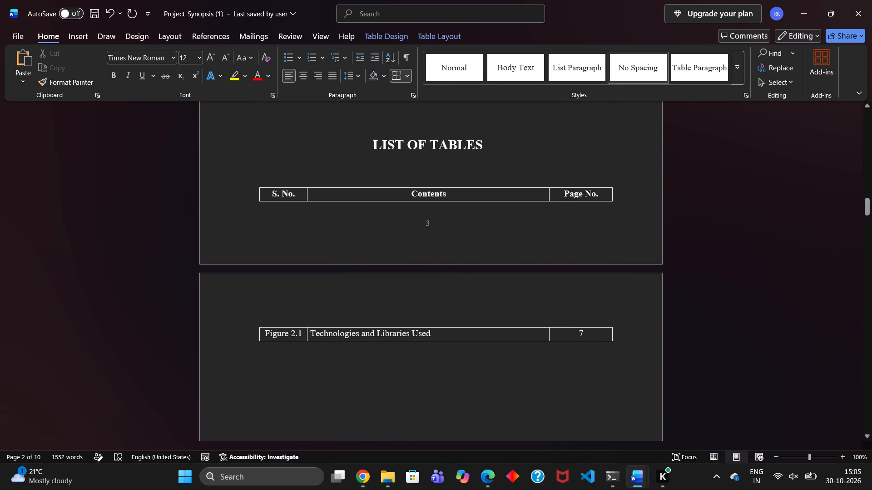
pyautogui.scroll(2, 322, 256)
pyautogui.click(391, 239)
pyautogui.press('Return')
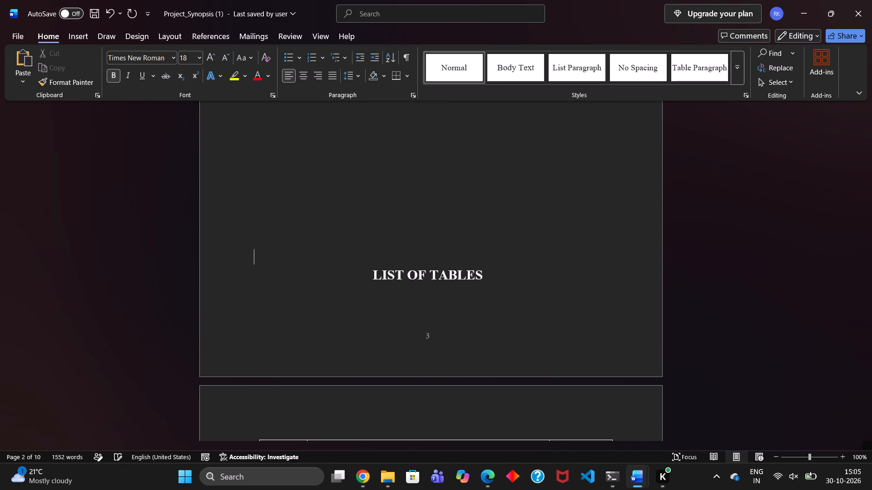
pyautogui.press('Return')
pyautogui.press('Return')
pyautogui.press('Return')
# Insert two blank lines above the LIST OF FIGURES heading to move it onto the same page as its table.
pyautogui.scroll(-3, 391, 239)
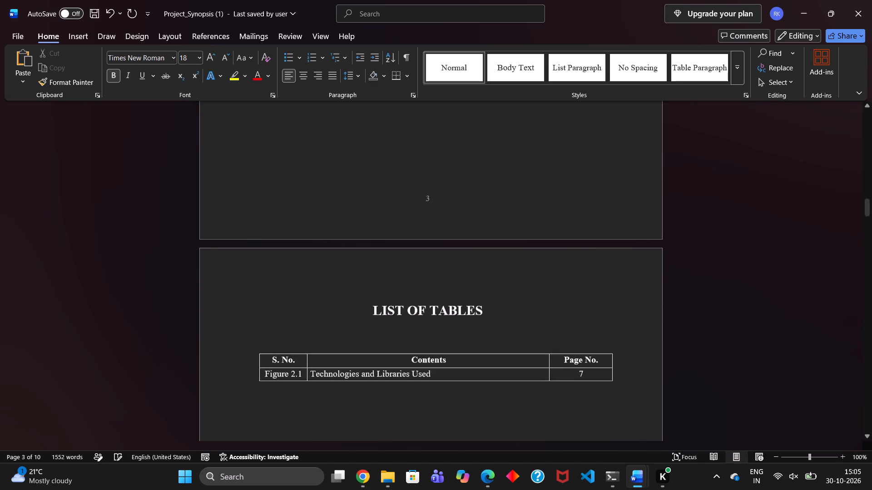
pyautogui.scroll(-1, 391, 239)
pyautogui.scroll(6, 391, 239)
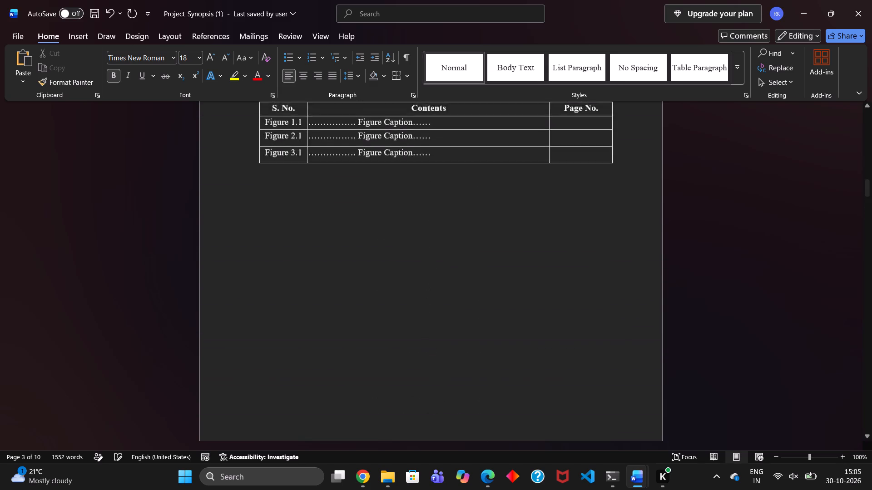
pyautogui.hscroll(1, 391, 239)
pyautogui.scroll(8, 391, 239)
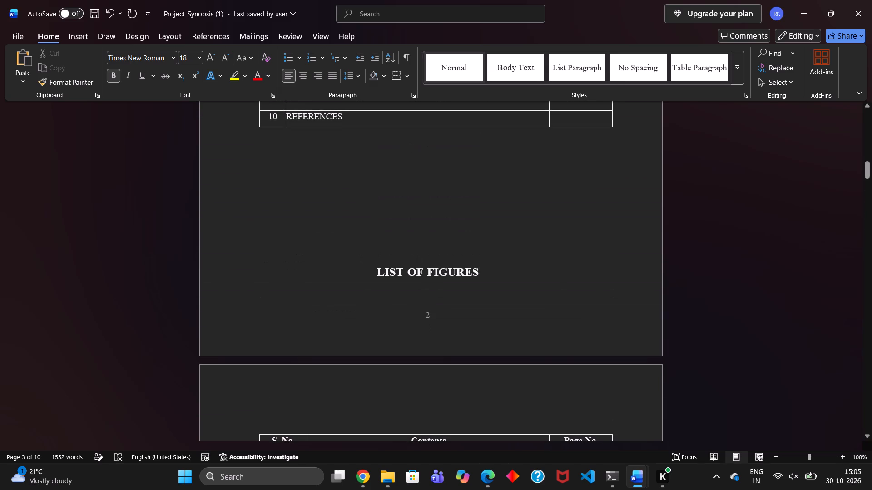
pyautogui.click(439, 246)
pyautogui.press('Return')
pyautogui.press('Return')
# Remove two surplus blank lines above the LIST OF TABLES heading at the start of its page.
pyautogui.scroll(-9, 439, 246)
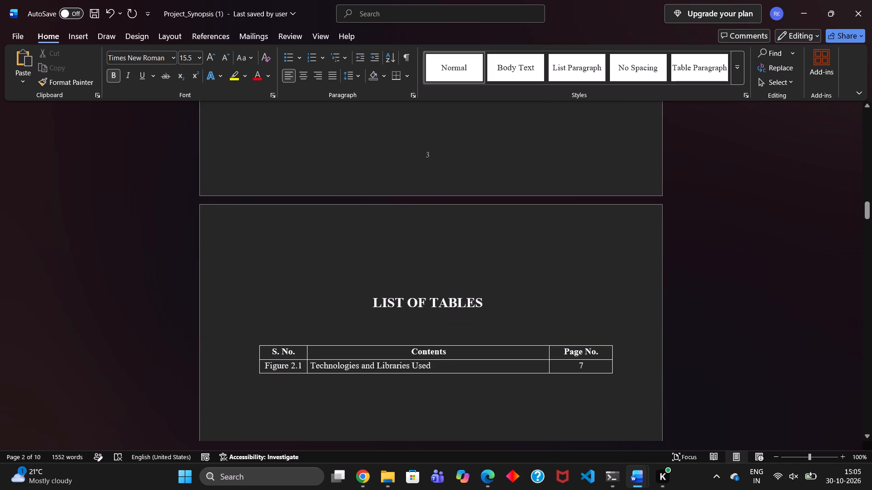
pyautogui.click(402, 277)
pyautogui.press('BackSpace')
pyautogui.press('BackSpace')
# Insert four blank lines above the Chapter 1: Introduction heading to move the chapter onto a new page.
pyautogui.scroll(5, 402, 277)
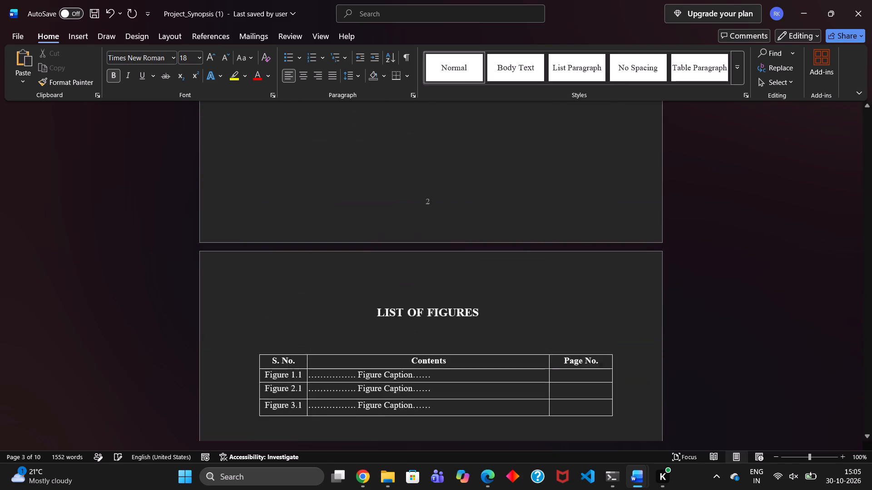
pyautogui.scroll(6, 402, 277)
pyautogui.scroll(-4, 402, 277)
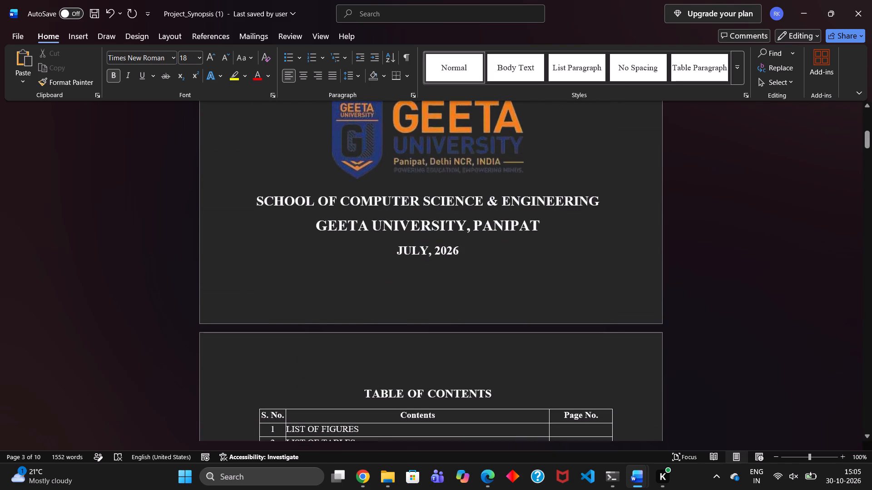
pyautogui.scroll(-9, 401, 350)
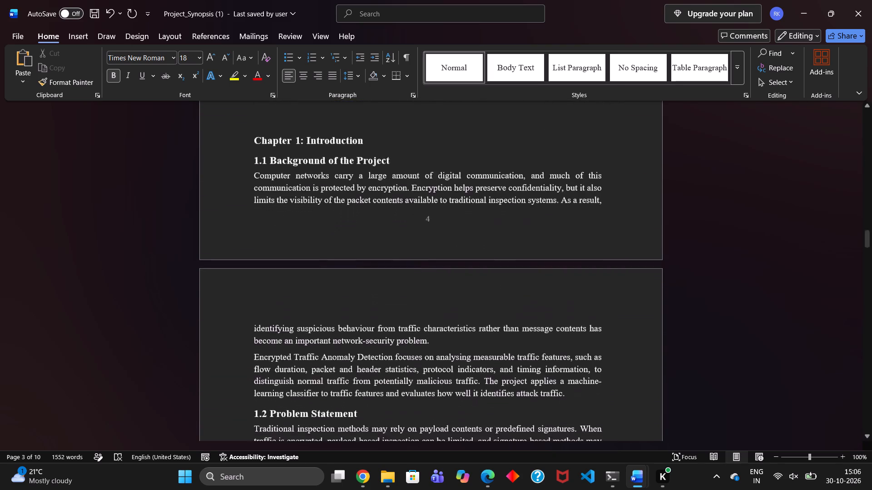
pyautogui.scroll(-1, 401, 350)
pyautogui.click(309, 274)
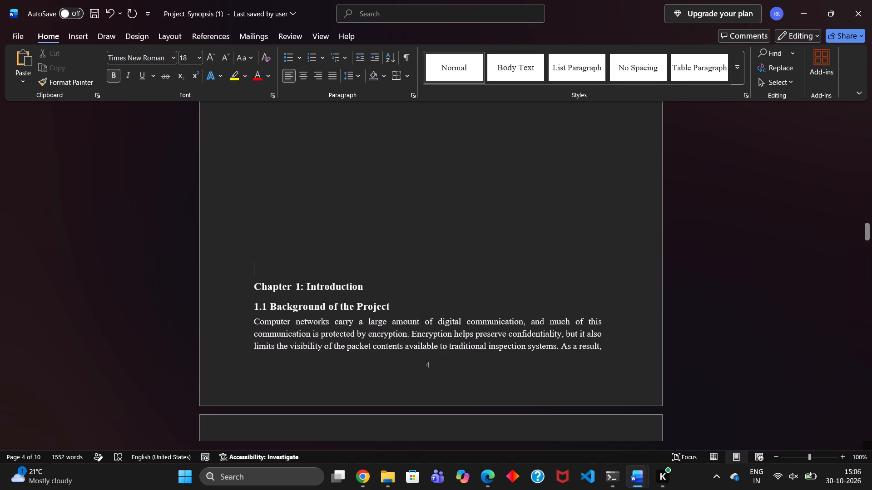
pyautogui.press('Return')
pyautogui.press('Return')
pyautogui.press('Return')
pyautogui.press('Return')
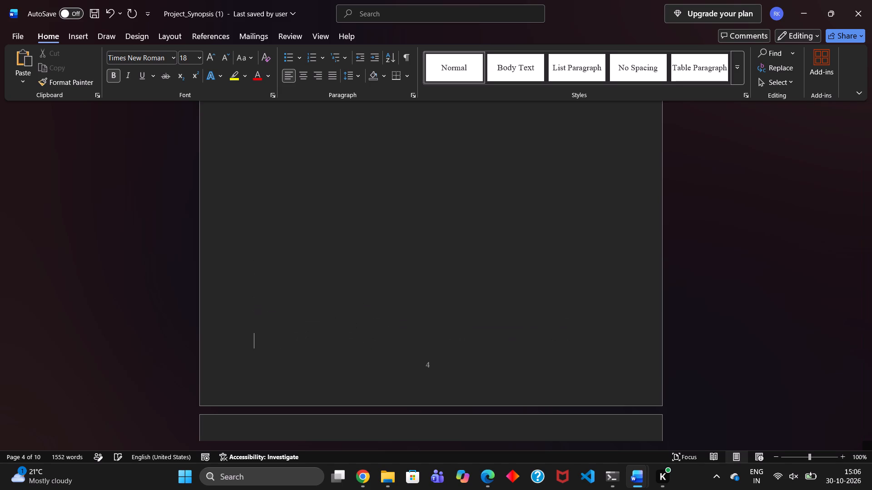
# Review the page layout of Chapter 1, Chapter 2 and the closing pages, ending back at the cover page.
pyautogui.scroll(-11, 309, 274)
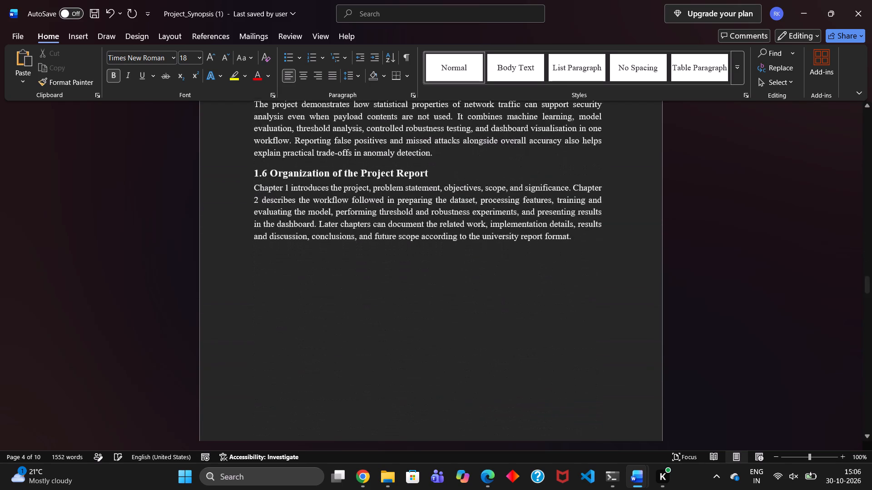
pyautogui.scroll(-2, 309, 274)
pyautogui.scroll(2, 250, 289)
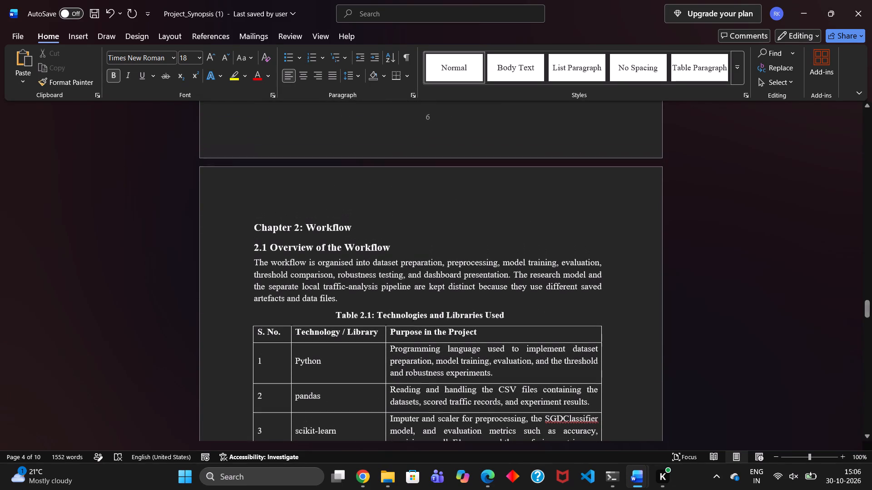
pyautogui.click(263, 202)
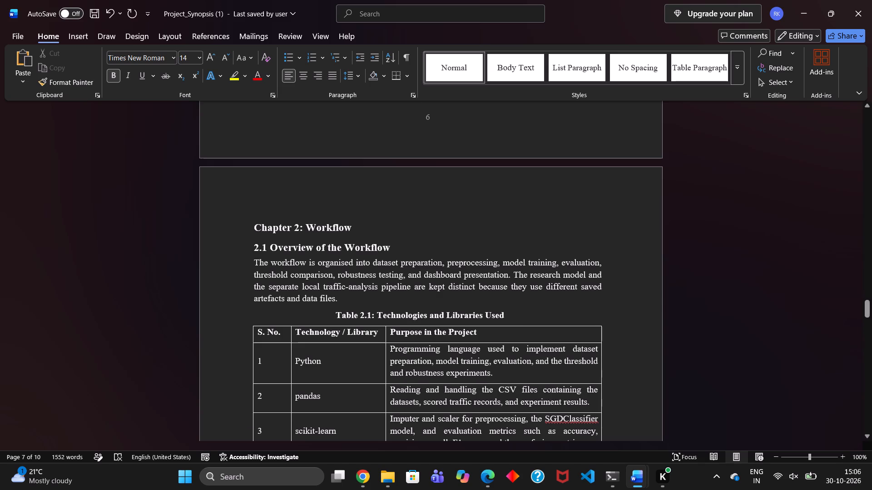
pyautogui.scroll(-13, 321, 270)
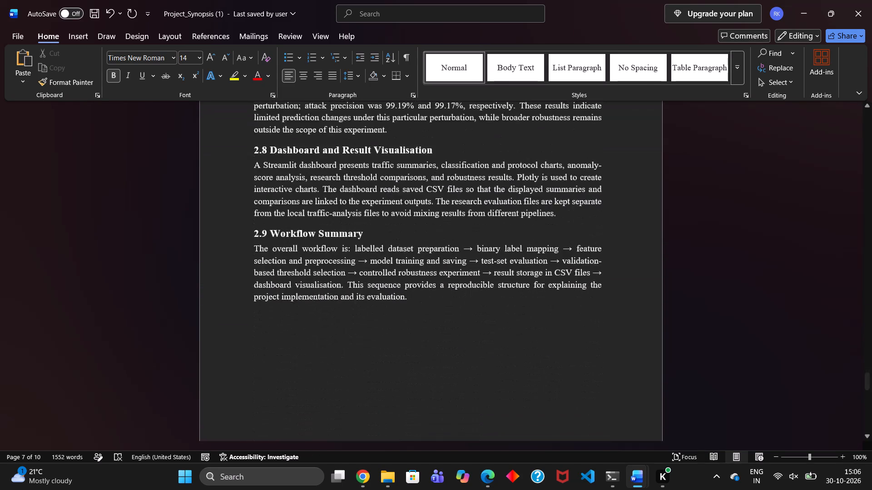
pyautogui.scroll(-7, 321, 270)
pyautogui.scroll(2, 368, 301)
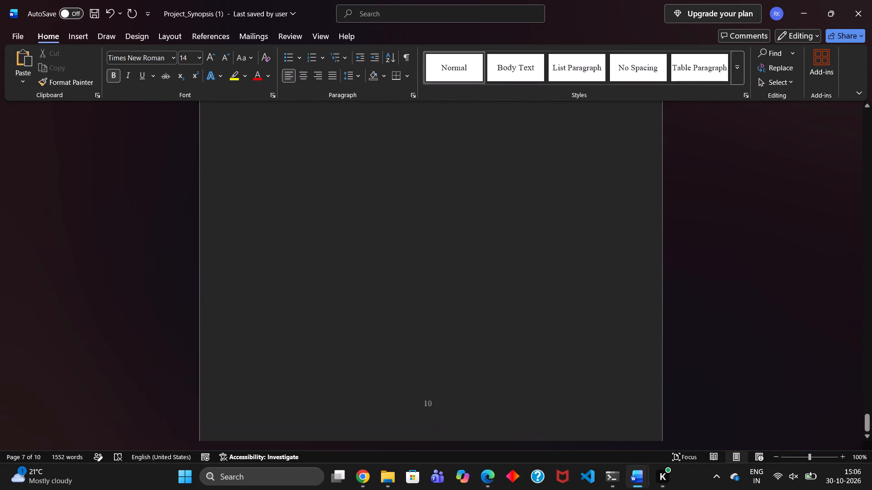
pyautogui.scroll(16, 368, 301)
pyautogui.scroll(12, 368, 301)
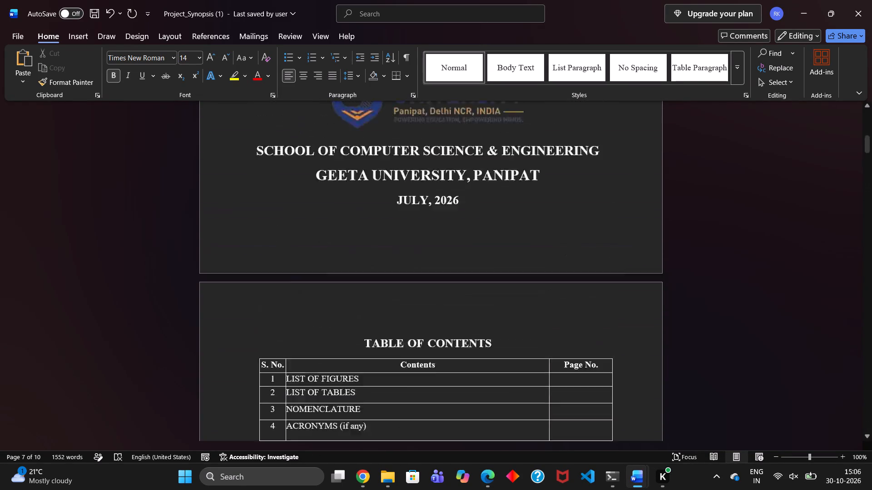
pyautogui.scroll(10, 368, 301)
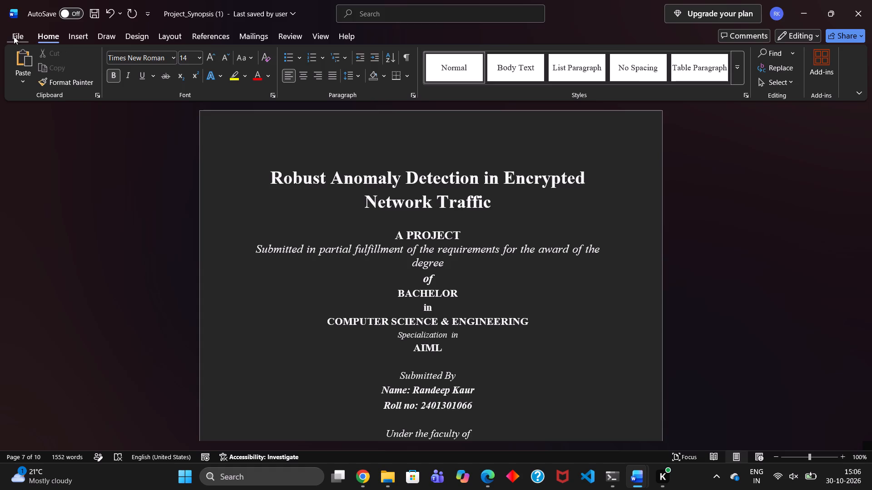
# Save the document as a Word document named Assessment_1_Project in the Downloads folder.
pyautogui.click(14, 36)
pyautogui.click(51, 208)
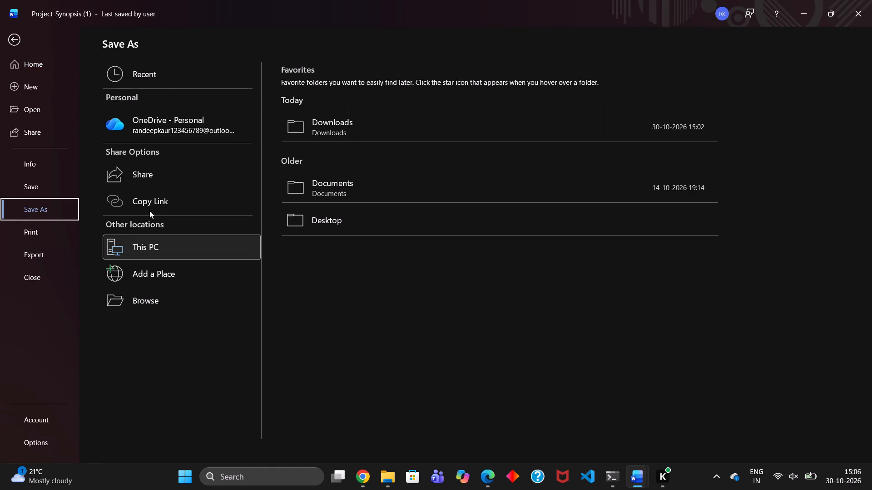
pyautogui.click(335, 130)
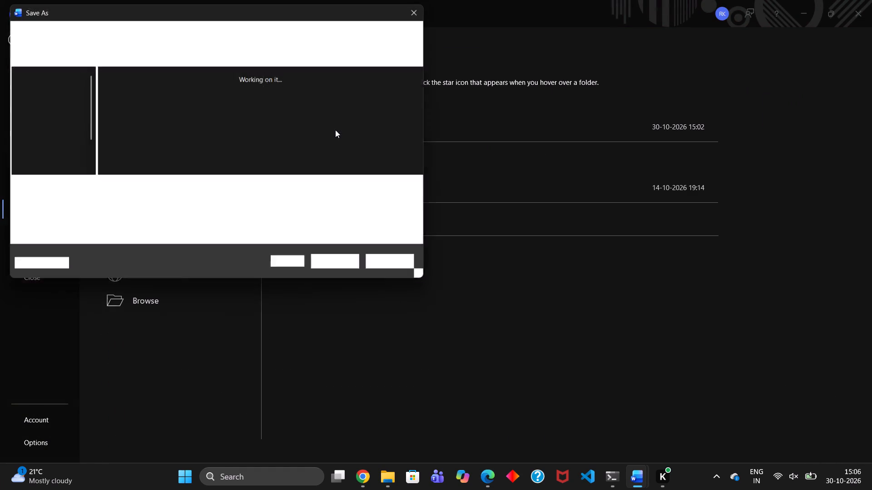
pyautogui.press('BackSpace')
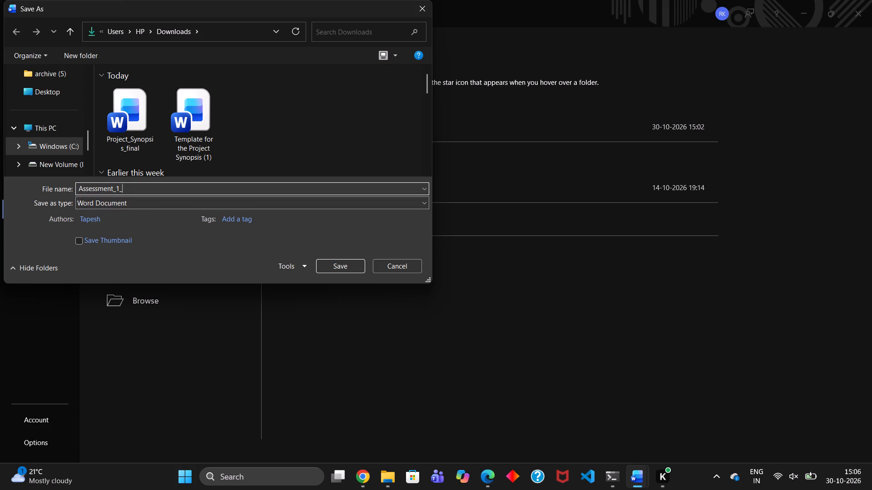
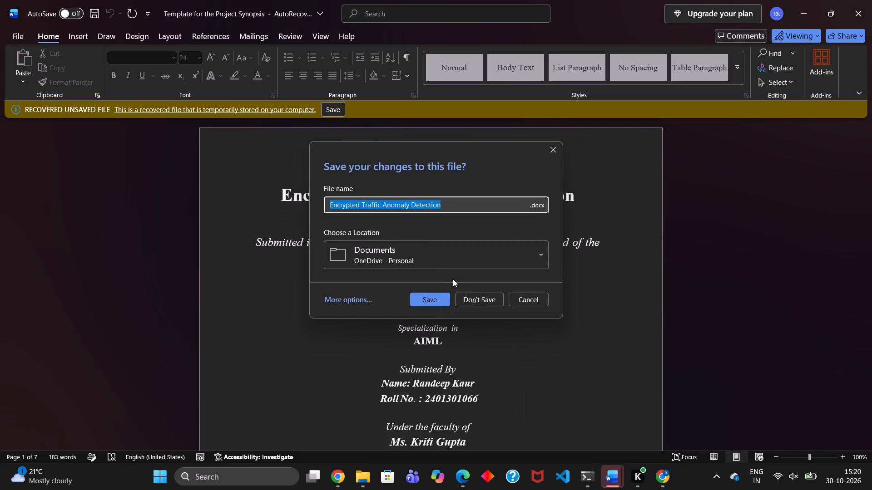
pyautogui.click(479, 297)
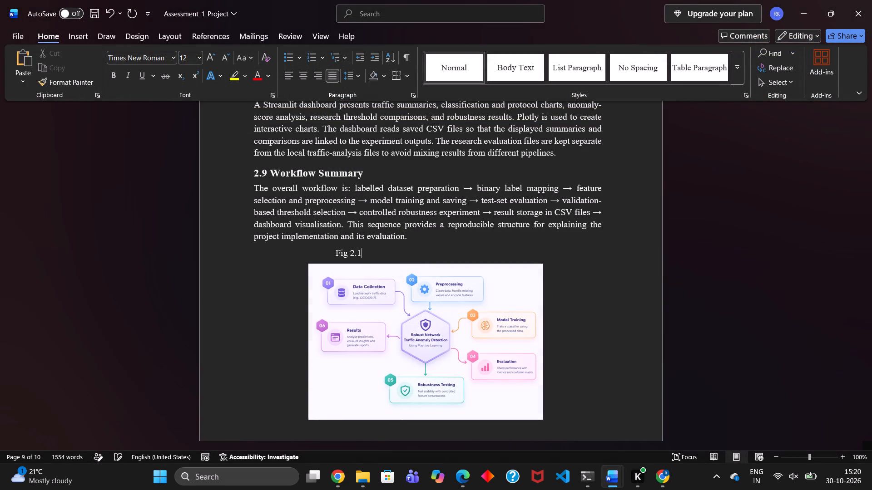
# Complete the caption label above the flowchart as "Figure 2.1:" and align its start with the picture's edge.
pyautogui.write(':')
pyautogui.press('space')
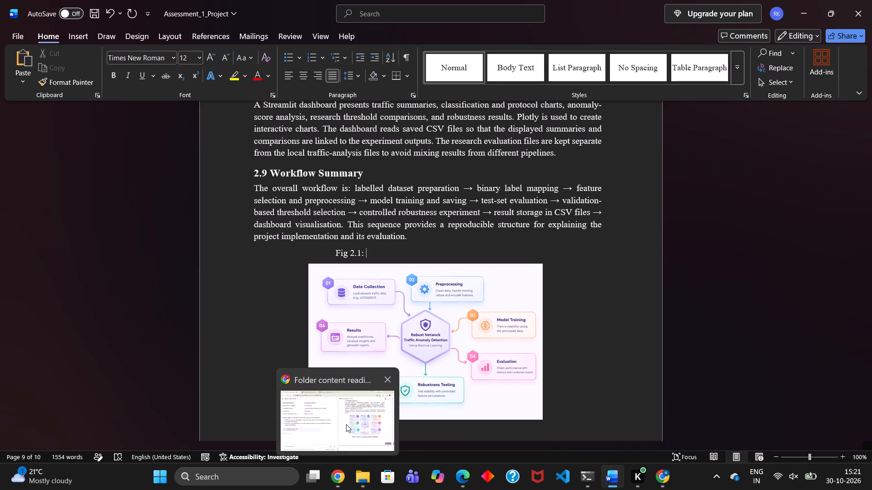
pyautogui.click(347, 251)
pyautogui.write('ure')
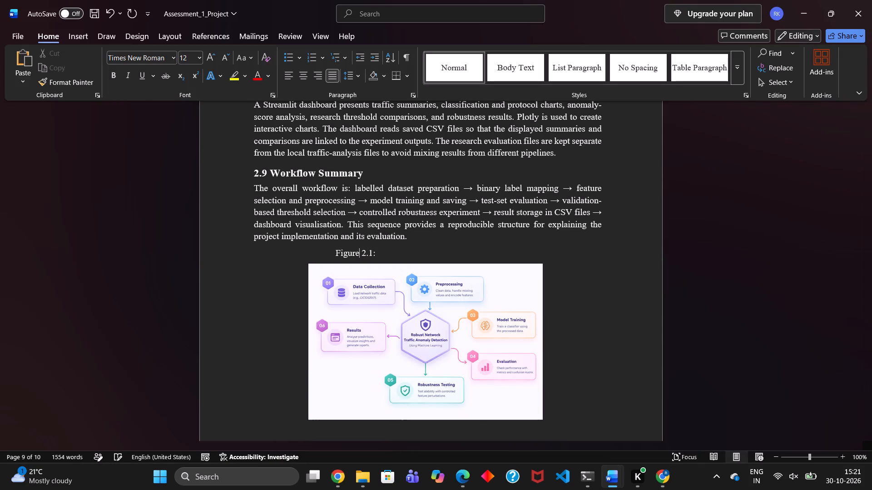
pyautogui.click(336, 254)
pyautogui.press('Delete')
pyautogui.press('Left')
pyautogui.press('BackSpace')
# Add the caption text "Machine Learning Anomaly Detection" after the "Figure 2.1:" label.
pyautogui.click(348, 255)
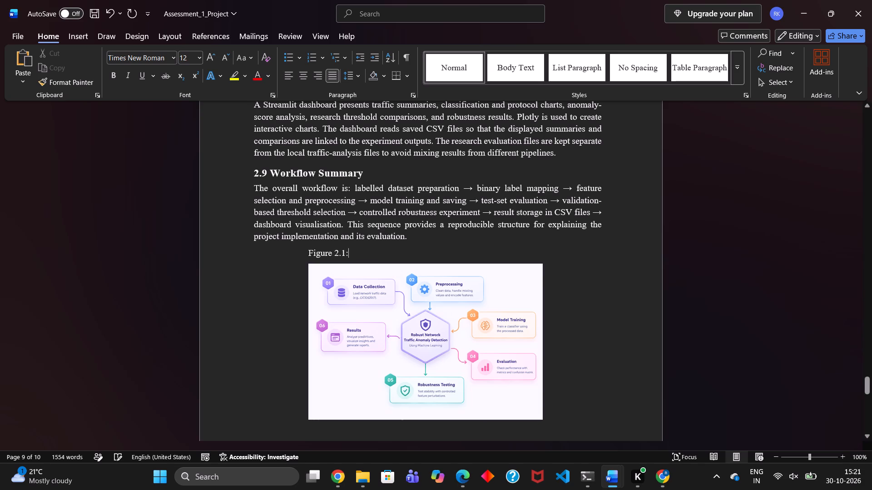
pyautogui.press('space')
pyautogui.write('achine')
pyautogui.press('space')
pyautogui.write('earning')
pyautogui.press('space')
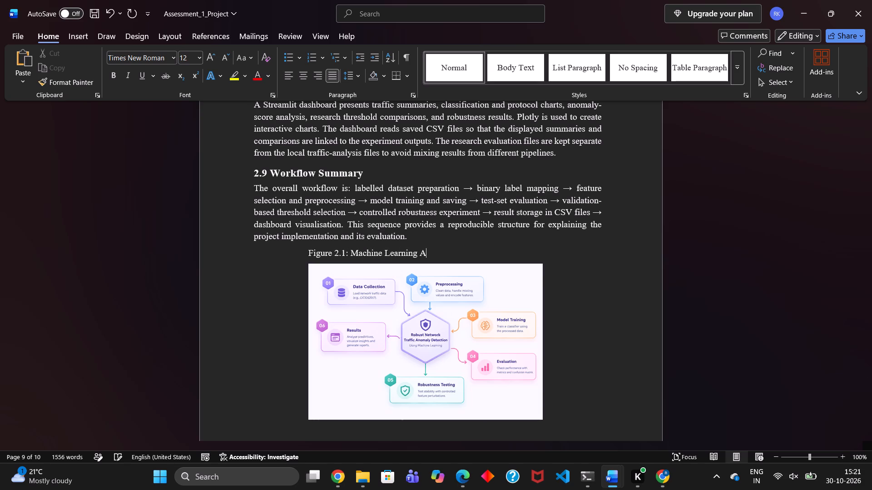
pyautogui.write('no')
pyautogui.write('maly')
pyautogui.press('space')
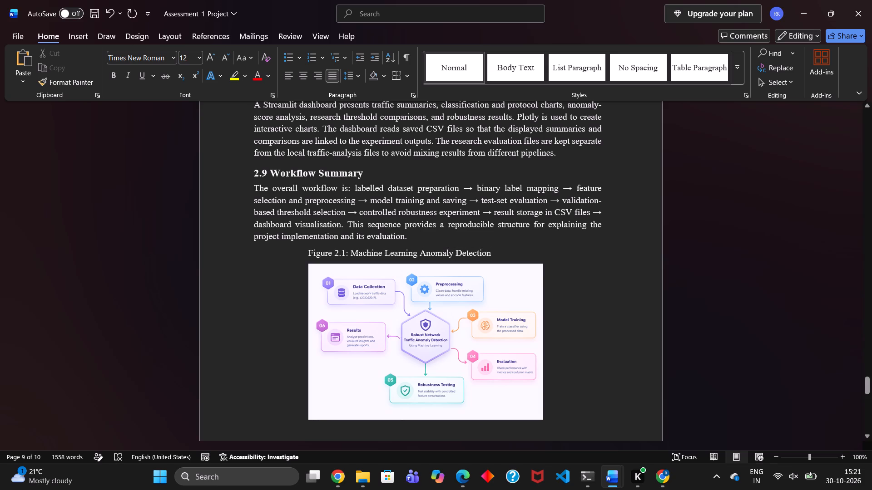
# Enlarge the flowchart picture proportionally until it reaches the page's right text margin.
pyautogui.click(357, 314)
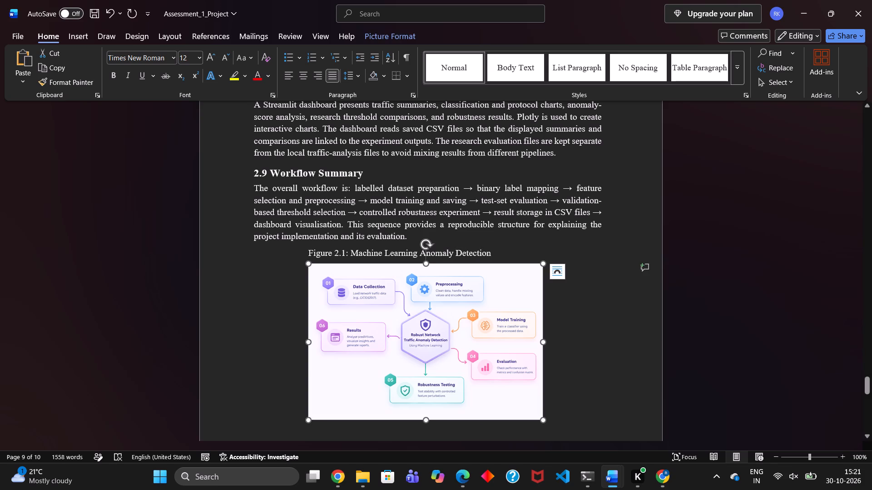
pyautogui.moveTo(541, 265); pyautogui.dragTo(600, 264)
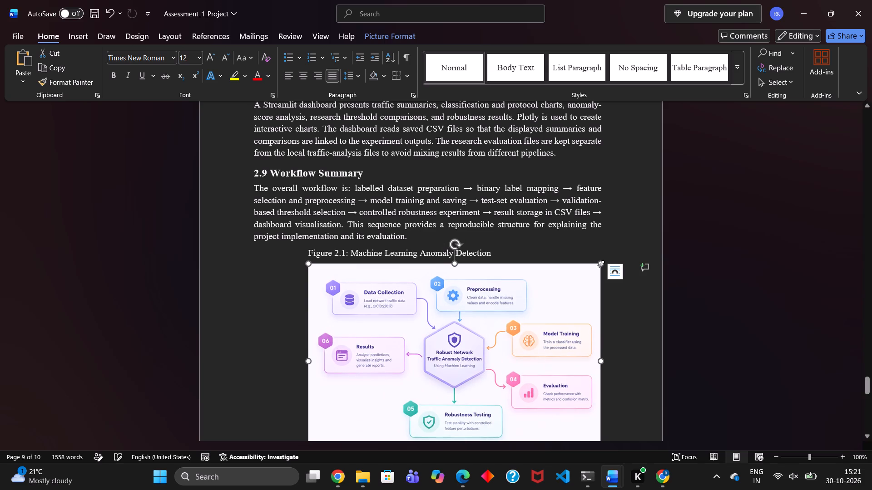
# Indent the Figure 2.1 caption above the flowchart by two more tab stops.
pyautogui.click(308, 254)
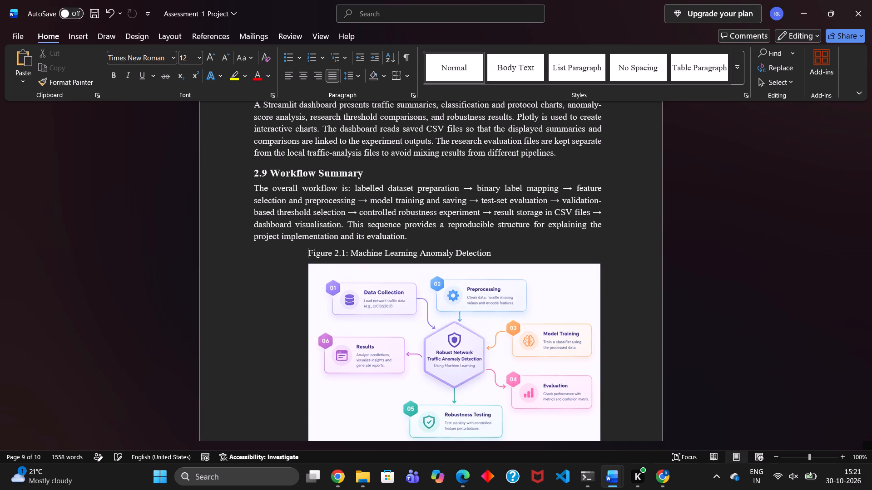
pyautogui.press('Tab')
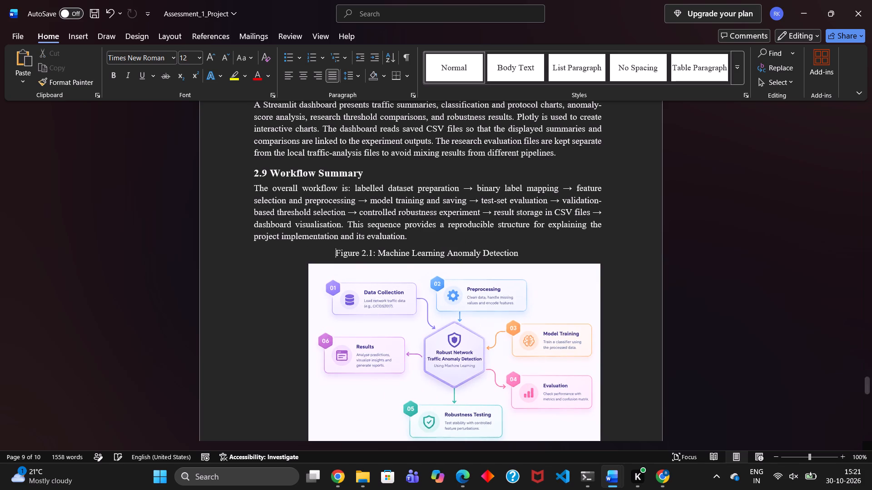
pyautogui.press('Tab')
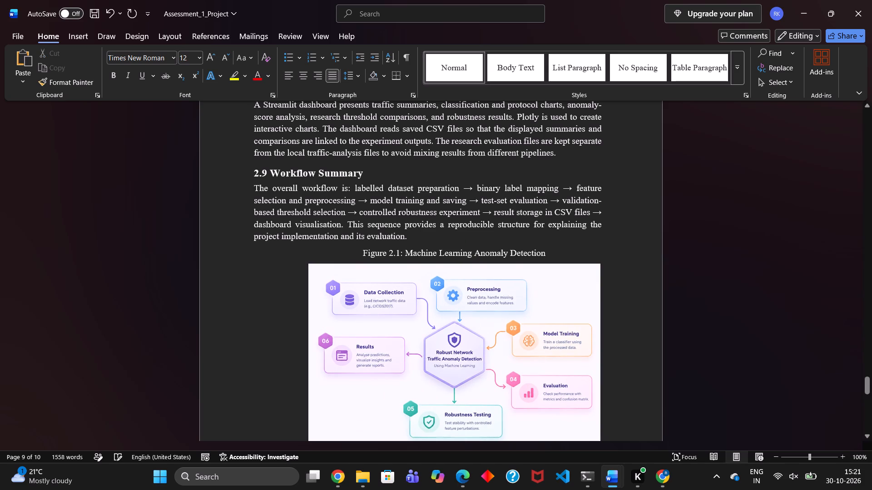
# Make the whole Figure 2.1 caption bold.
pyautogui.scroll(-3, 368, 312)
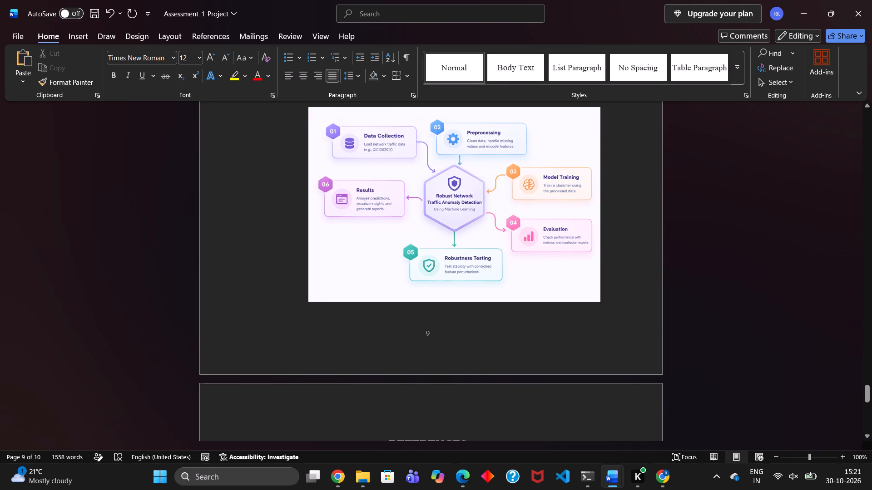
pyautogui.scroll(2, 427, 273)
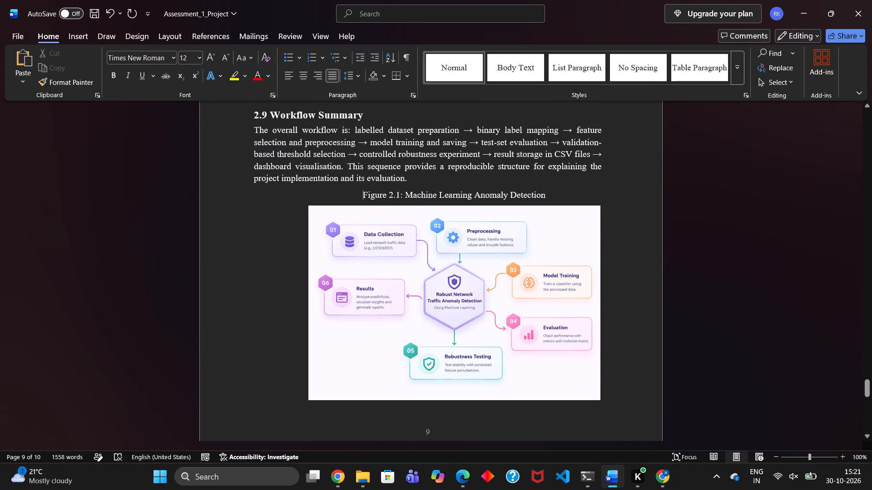
pyautogui.moveTo(365, 196); pyautogui.dragTo(553, 196)
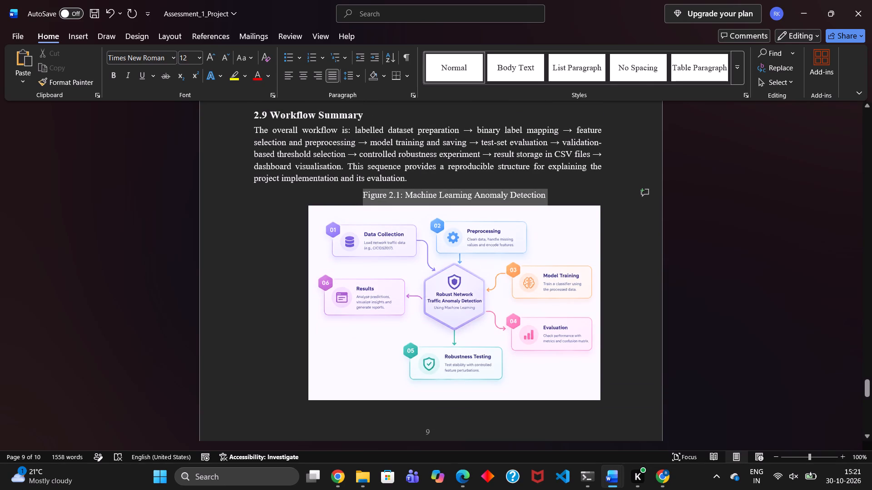
pyautogui.moveTo(553, 196); pyautogui.dragTo(553, 197)
pyautogui.click(560, 180)
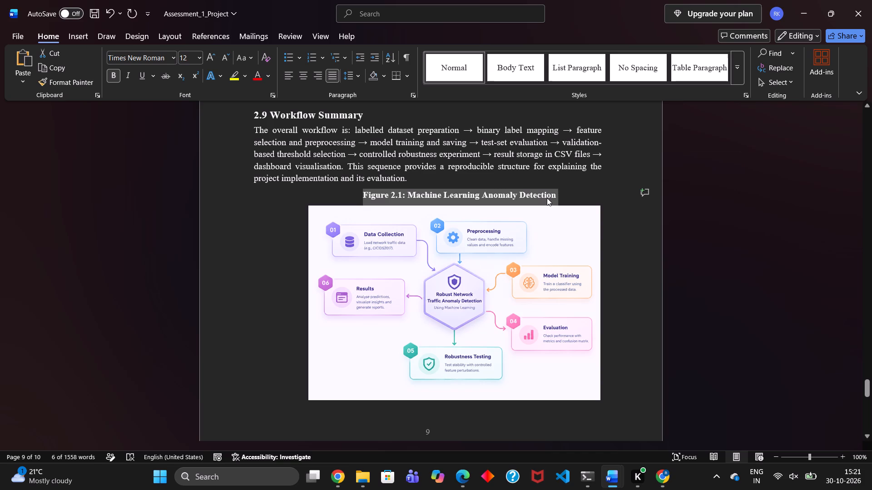
# Copy the bold Figure 2.1 caption and remove it with its indented line from above the flowchart.
pyautogui.hotkey('ctrl', 'c')
pyautogui.press('BackSpace')
pyautogui.press('BackSpace')
pyautogui.press('BackSpace')
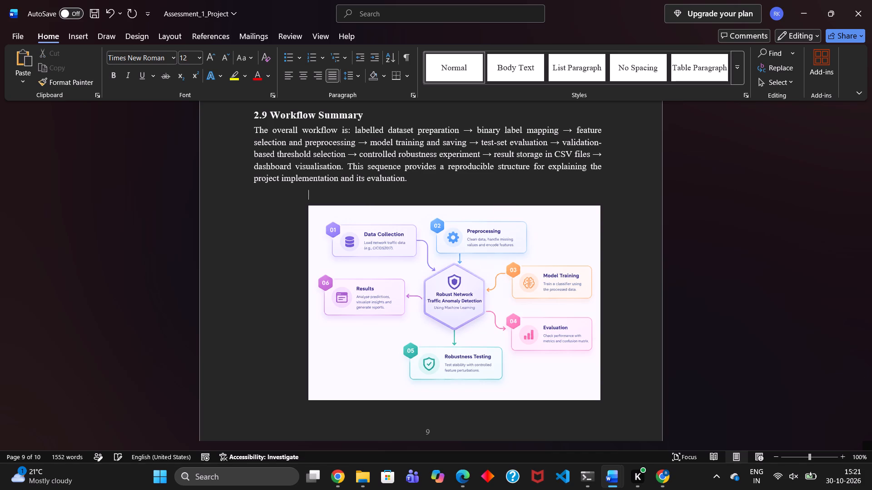
pyautogui.press('BackSpace')
pyautogui.press('BackSpace')
pyautogui.press('BackSpace')
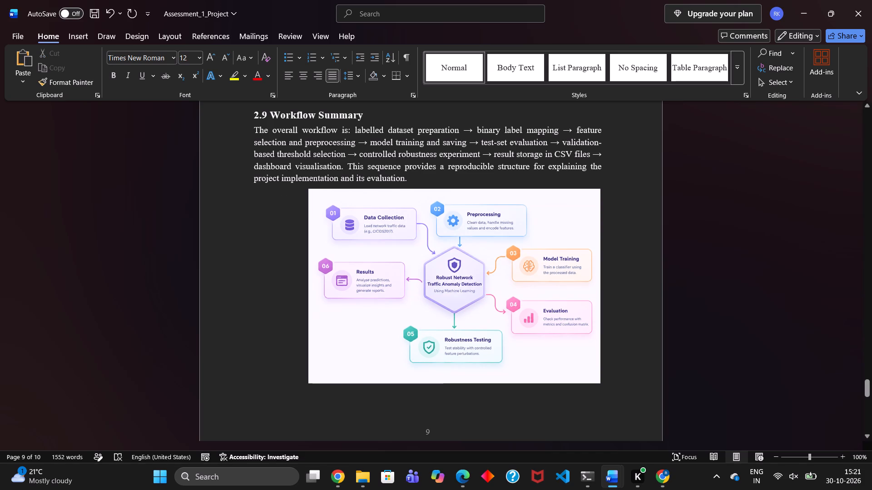
# Reduce the flowchart picture's indent to a single tab stop.
pyautogui.click(303, 198)
pyautogui.press('BackSpace')
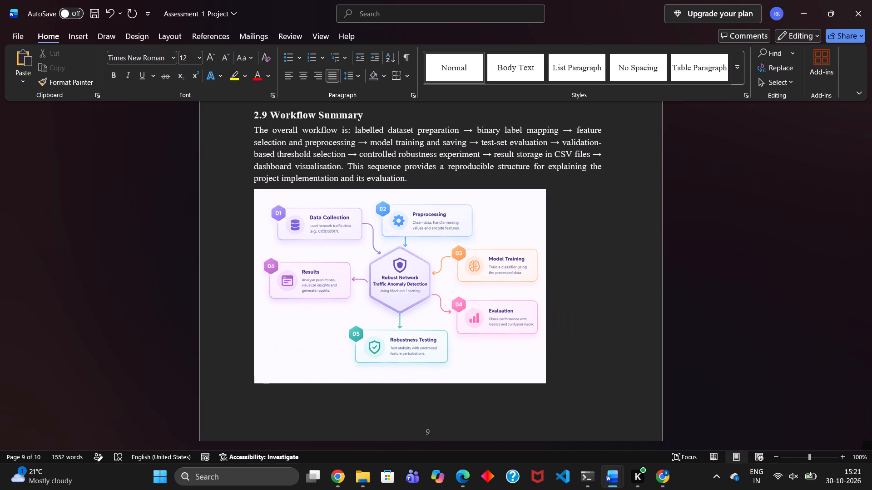
pyautogui.press('Tab')
# Enlarge the flowchart picture proportionally from its lower corner to fill the width up to the right text margin.
pyautogui.click(513, 305)
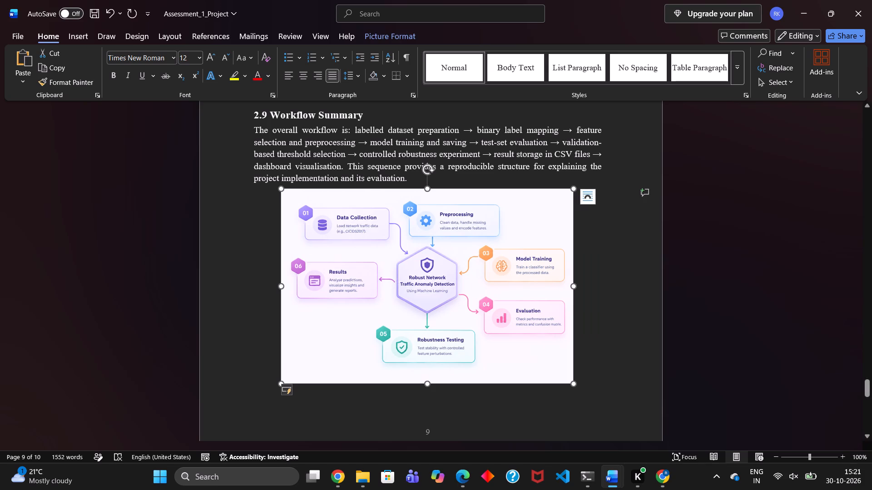
pyautogui.moveTo(572, 383); pyautogui.dragTo(599, 391)
pyautogui.click(400, 417)
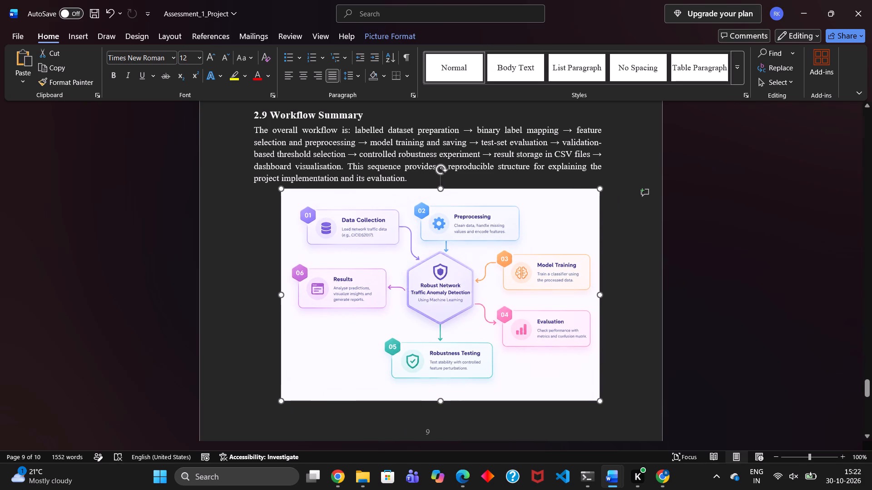
# Paste the copied Figure 2.1 caption on a new line below the flowchart, indented to sit under the picture's middle.
pyautogui.click(609, 389)
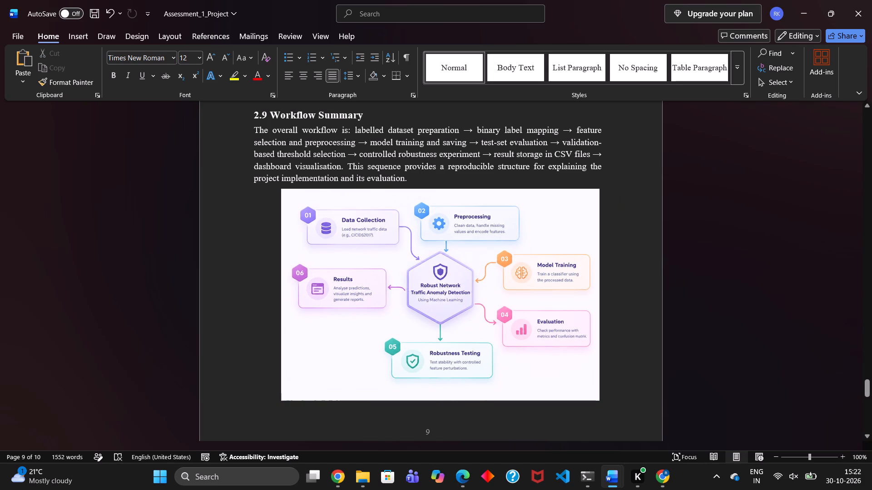
pyautogui.press('Return')
pyautogui.press('Tab')
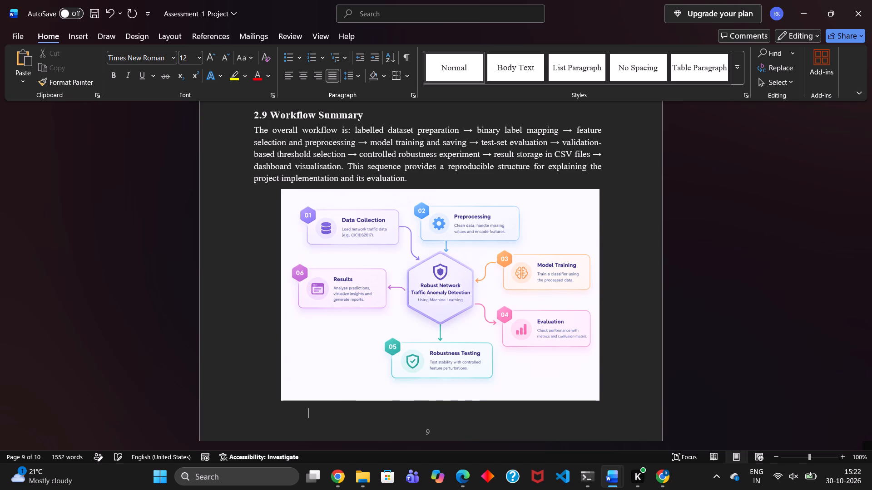
pyautogui.hotkey('ctrl', 'v')
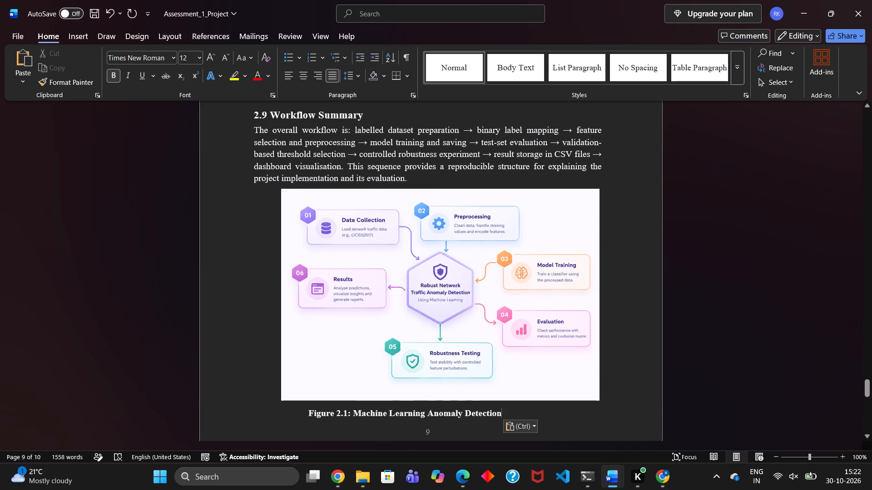
pyautogui.click(308, 416)
pyautogui.press('Tab')
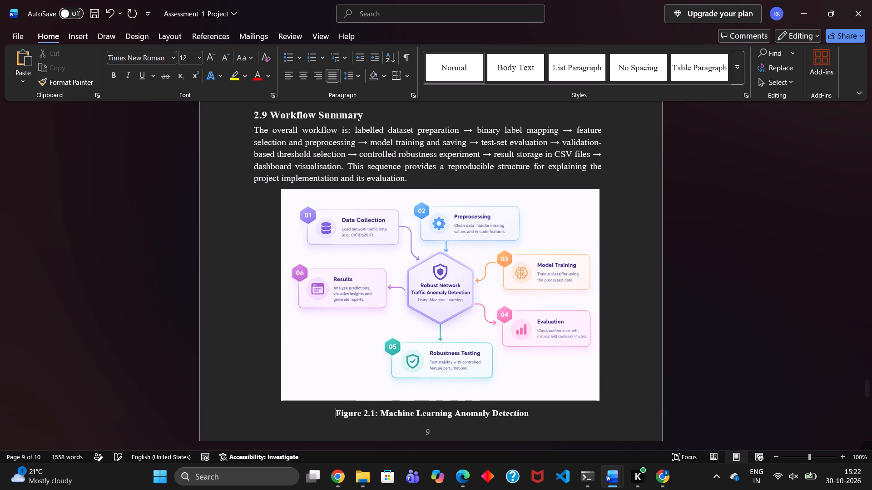
pyautogui.press('Tab')
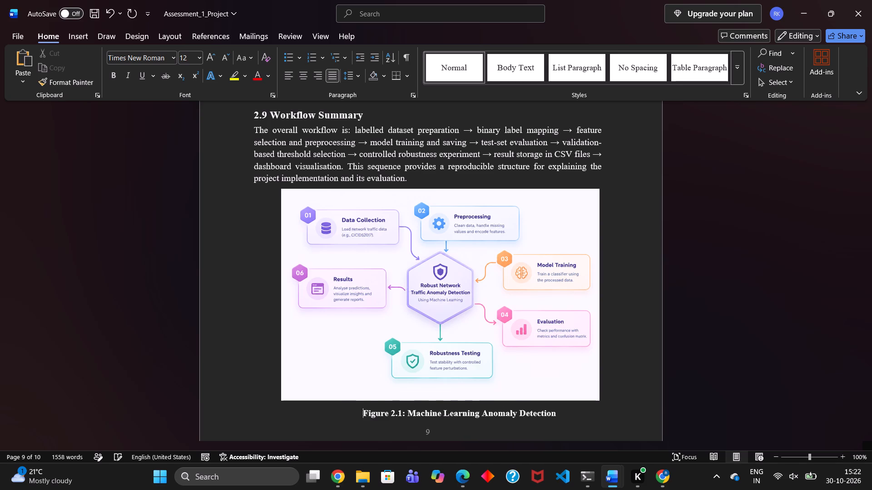
# Extend the Figure 2.1 caption below the flowchart with the word "Pipeline" after "Machine Learning Anomaly Detection".
pyautogui.scroll(-3, 476, 413)
pyautogui.scroll(1, 476, 413)
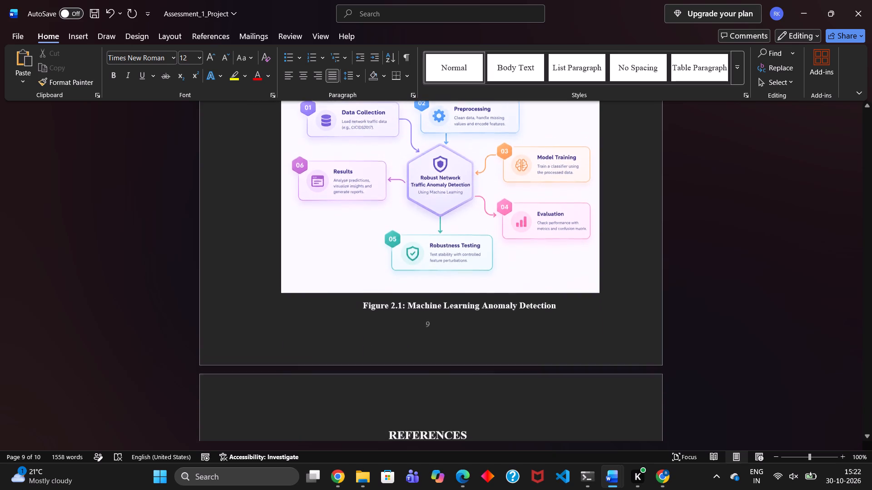
pyautogui.scroll(3, 476, 413)
pyautogui.scroll(3, 474, 349)
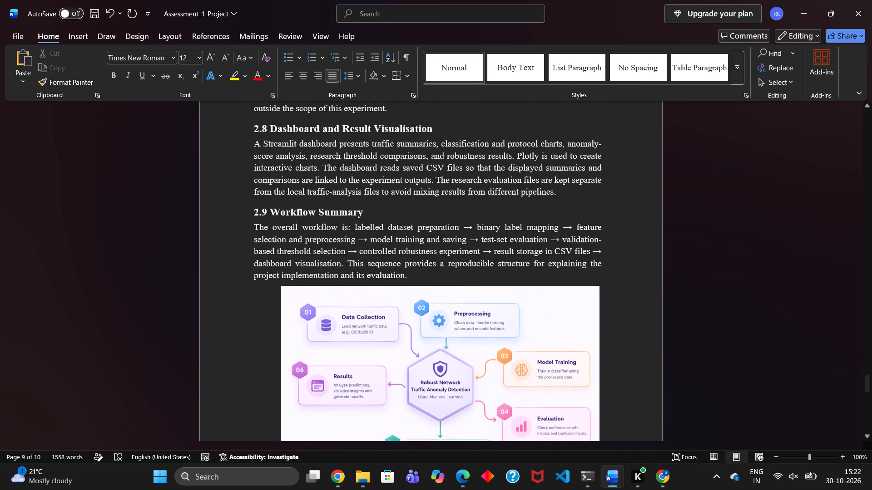
pyautogui.scroll(3, 474, 349)
pyautogui.scroll(-1, 474, 349)
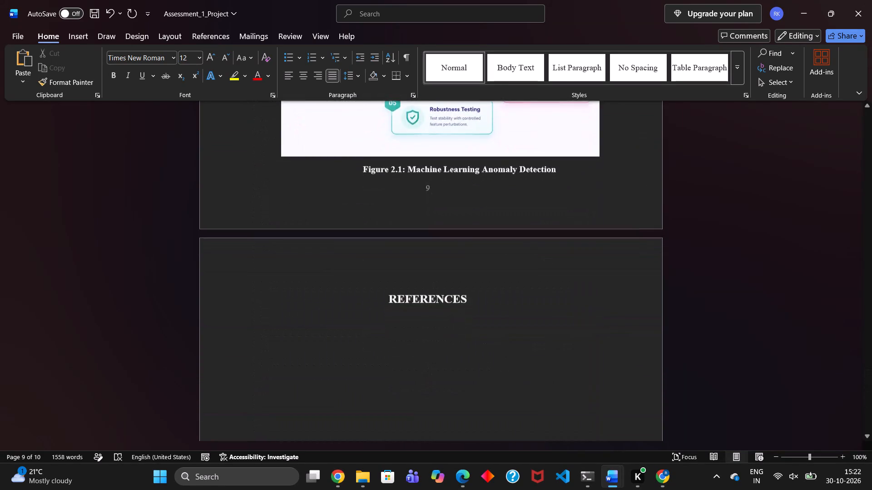
pyautogui.scroll(-1, 474, 349)
pyautogui.click(560, 342)
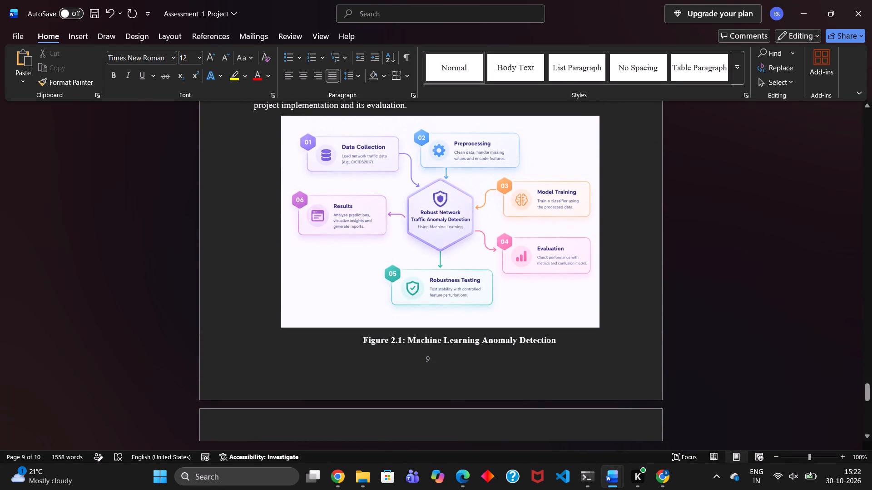
pyautogui.press('space')
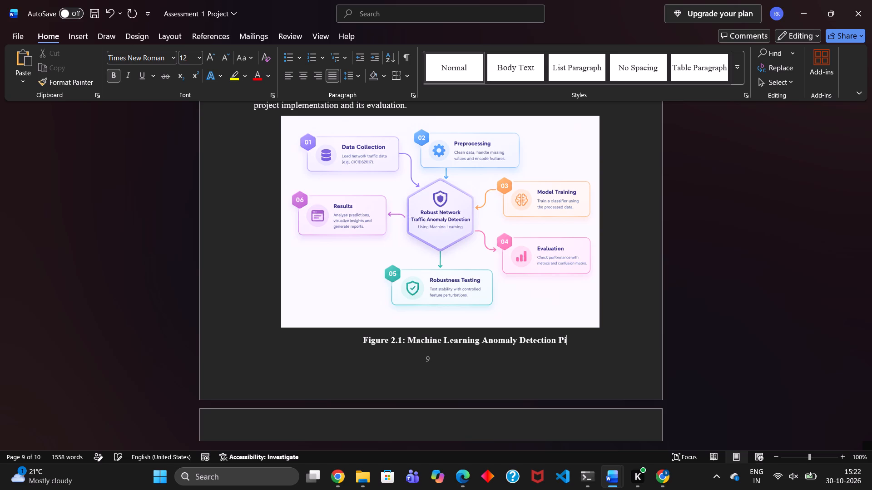
pyautogui.write('peline')
# Reduce the Figure 2.1 caption's indent by one tab stop to re-centre it under the flowchart.
pyautogui.click(363, 342)
pyautogui.press('BackSpace')
# Replace the first placeholder caption in the List of Figures table with "Machine Learning Anomaly Detection".
pyautogui.scroll(7, 426, 326)
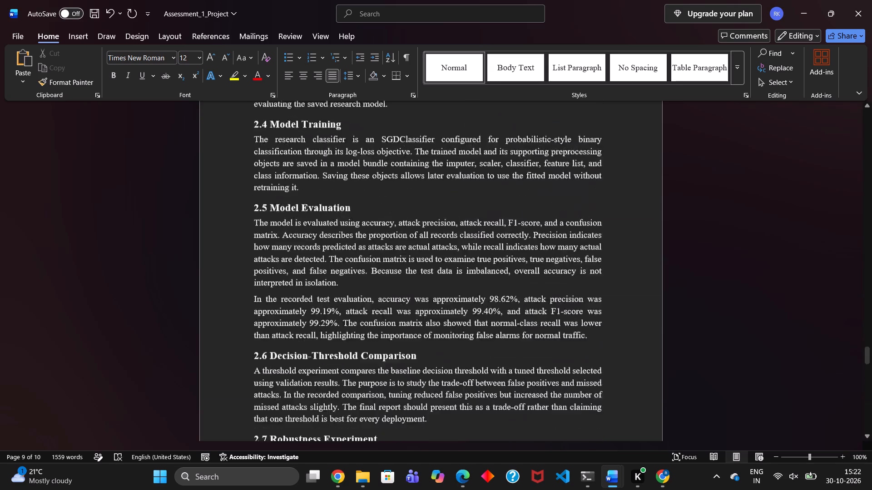
pyautogui.scroll(9, 426, 326)
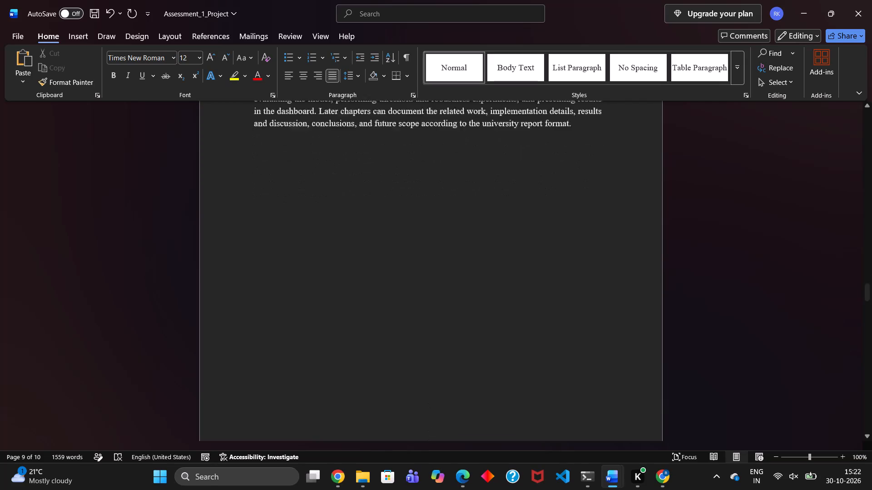
pyautogui.scroll(8, 426, 326)
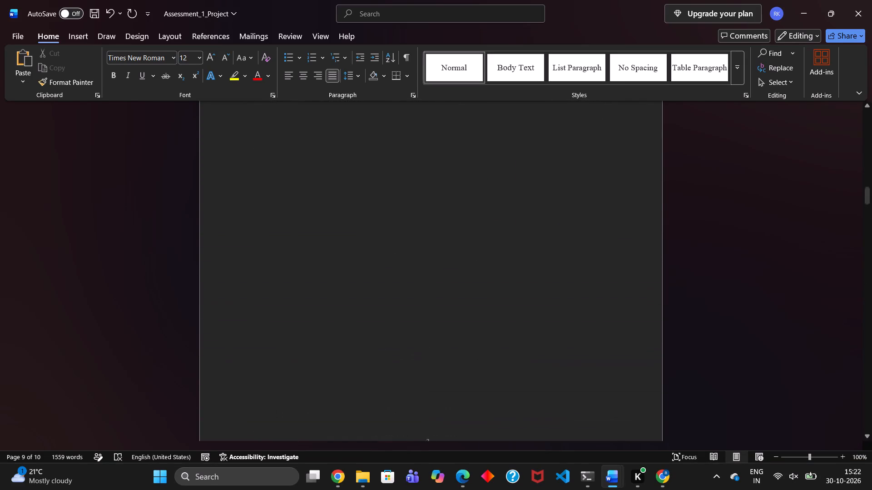
pyautogui.scroll(4, 426, 326)
pyautogui.click(439, 249)
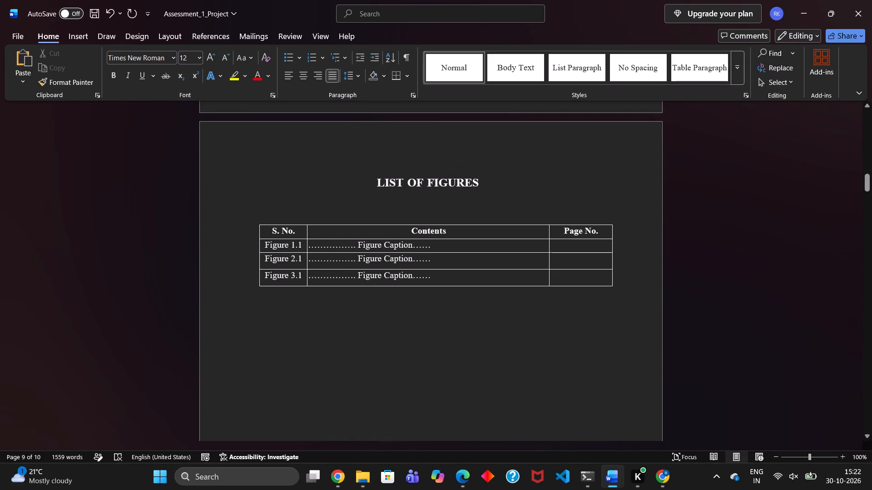
pyautogui.moveTo(439, 249); pyautogui.dragTo(327, 242)
pyautogui.press('BackSpace')
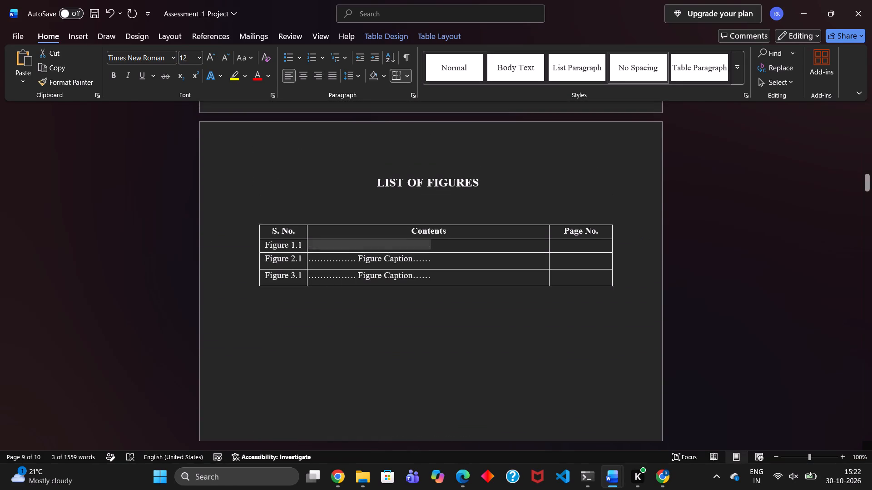
pyautogui.write('achine')
pyautogui.press('space')
pyautogui.write('earnin')
pyautogui.write('g')
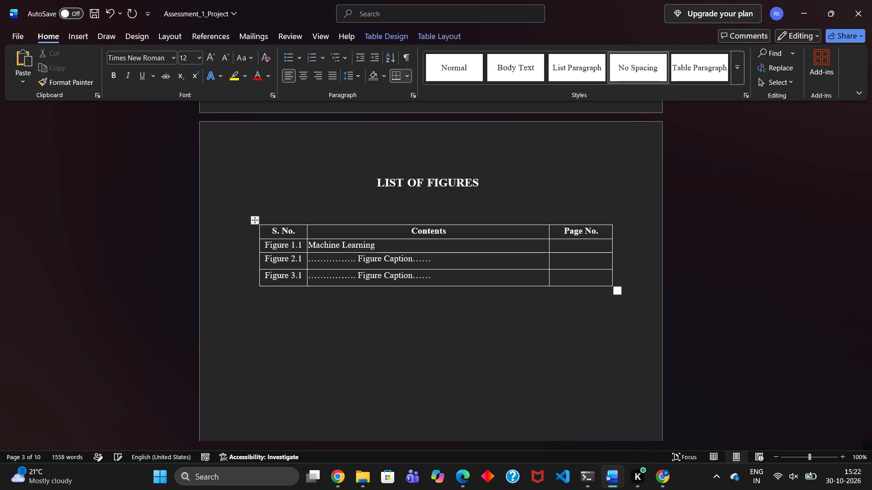
pyautogui.press('space')
pyautogui.press('n')
pyautogui.write('omaly')
pyautogui.press('space')
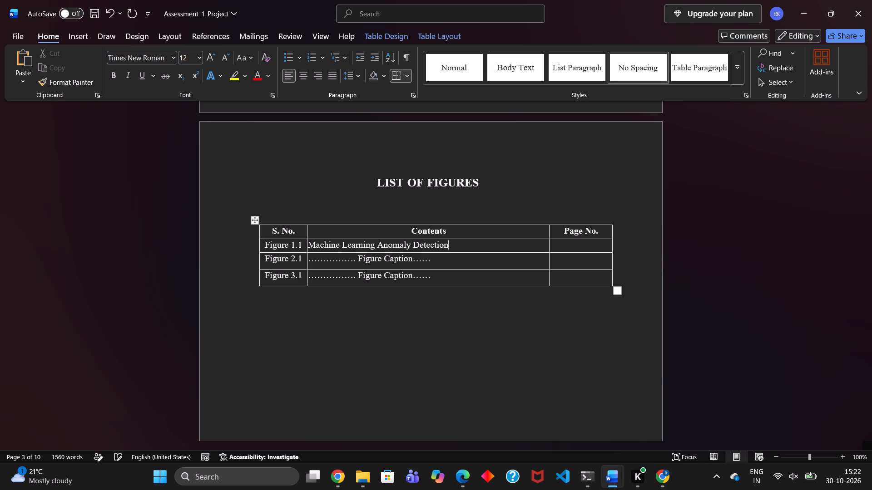
# Renumber the first entry in the List of Figures table as Figure 2.1.
pyautogui.click(303, 245)
pyautogui.press('BackSpace')
pyautogui.press('BackSpace')
pyautogui.press('BackSpace')
pyautogui.press('BackSpace')
pyautogui.write('2,')
pyautogui.press('BackSpace')
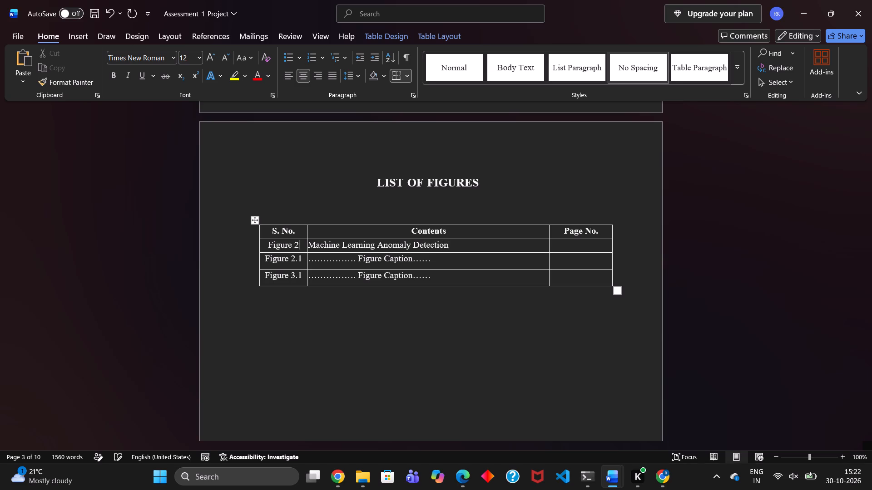
pyautogui.write('.1')
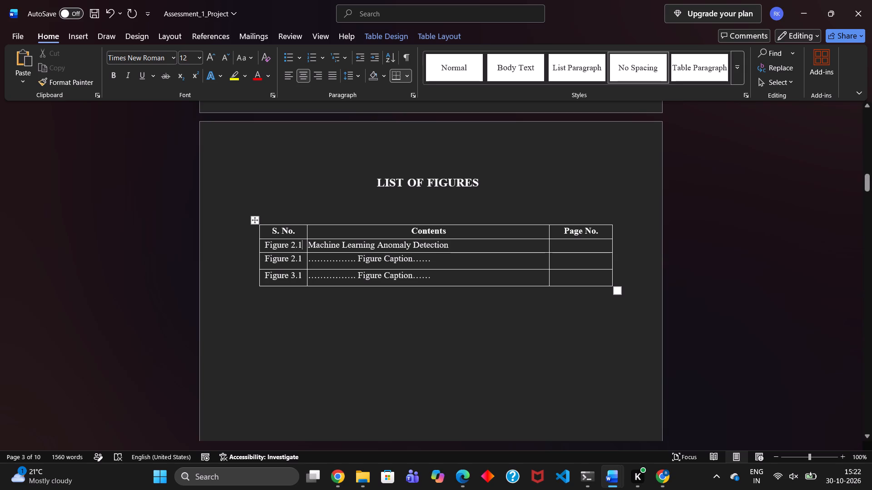
# Delete the two remaining placeholder rows from the bottom of the List of Figures table.
pyautogui.moveTo(608, 281); pyautogui.dragTo(341, 242)
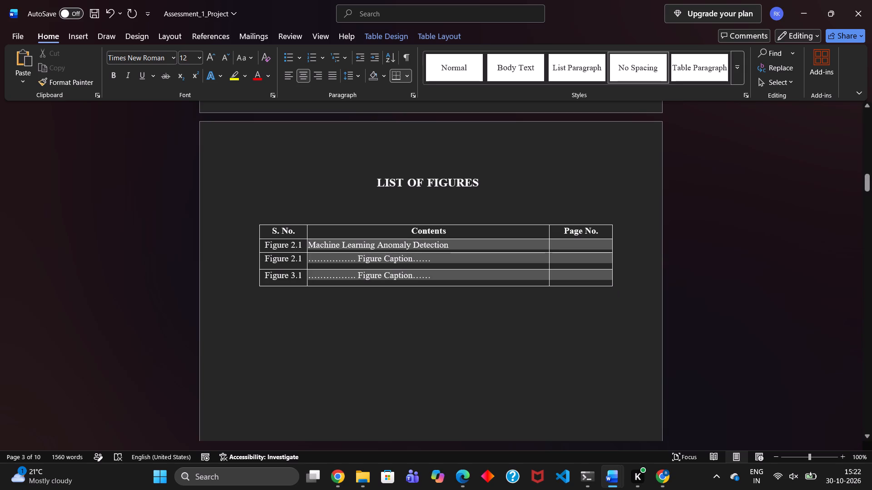
pyautogui.moveTo(341, 242); pyautogui.dragTo(283, 266)
pyautogui.press('BackSpace')
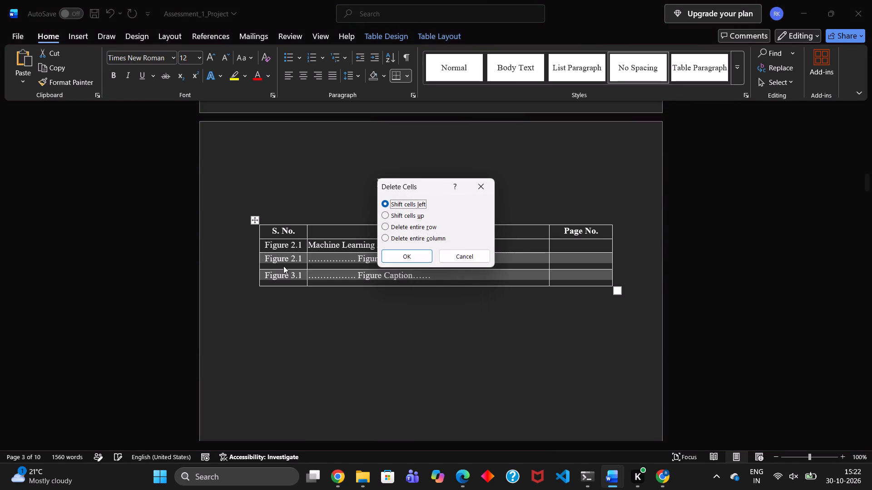
pyautogui.click(411, 255)
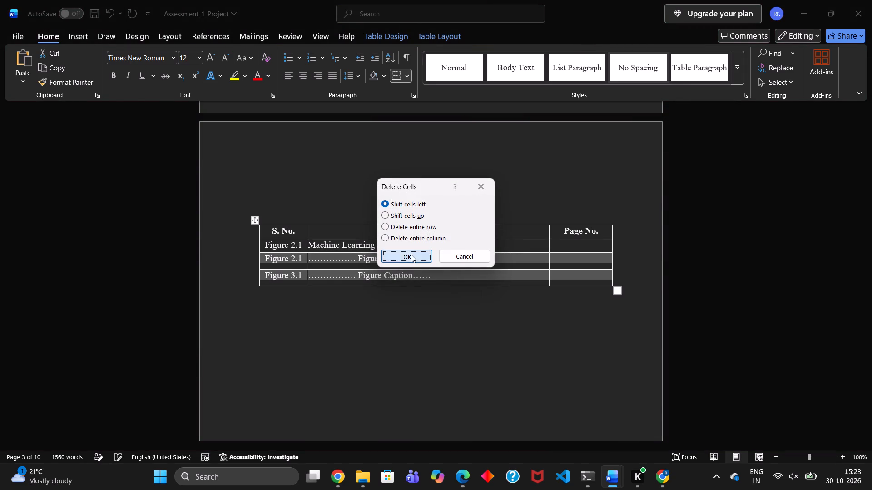
# Insert two blank lines above the LIST OF TABLES heading to push it onto the same page as its table.
pyautogui.click(565, 242)
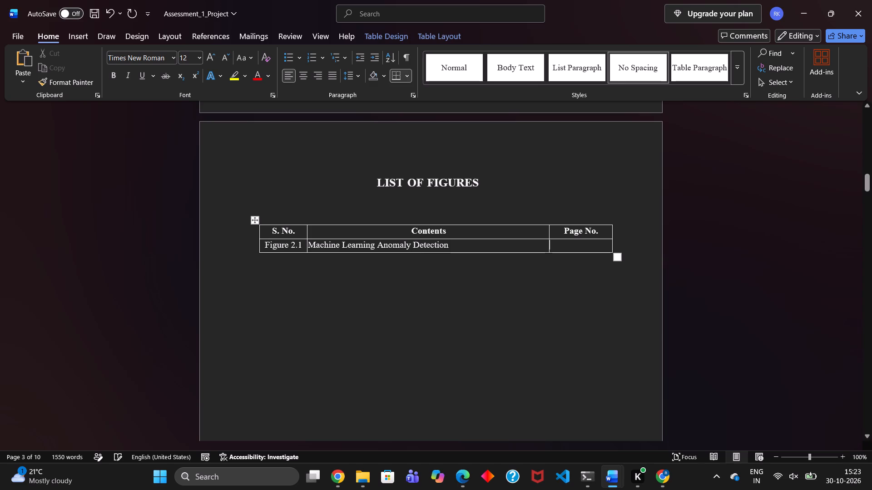
pyautogui.scroll(-5, 448, 241)
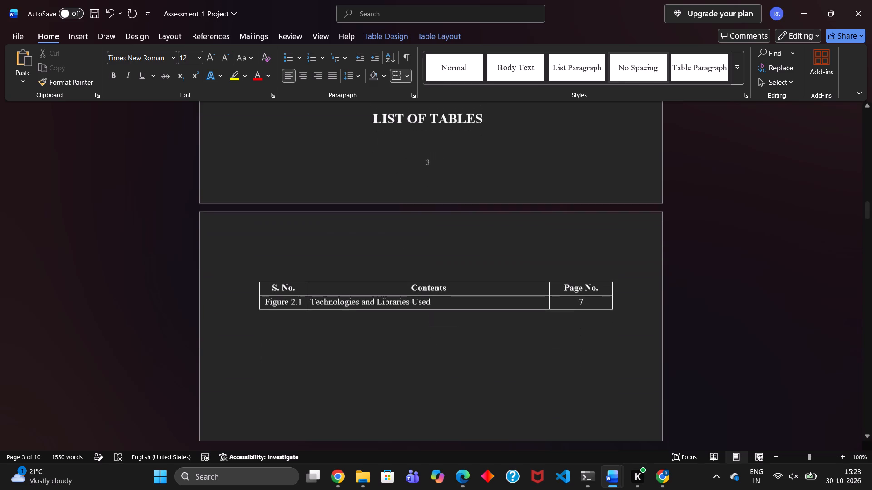
pyautogui.scroll(2, 410, 147)
pyautogui.click(398, 184)
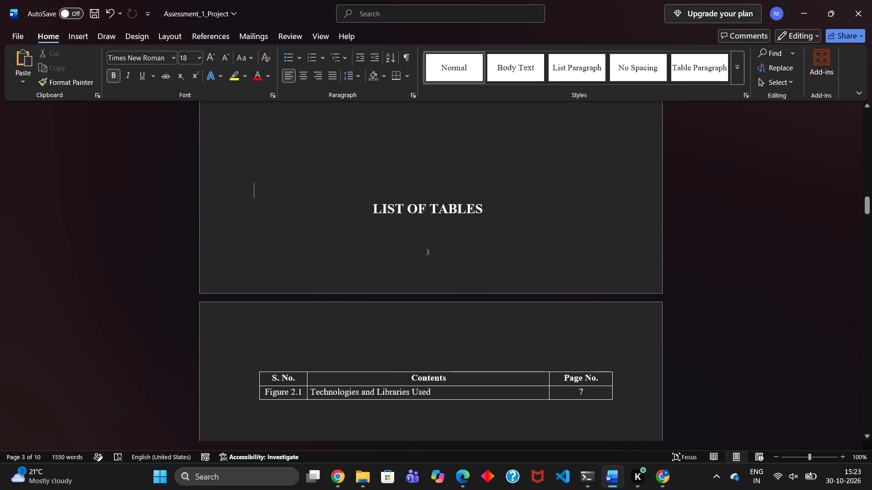
pyautogui.press('Return')
pyautogui.press('Return')
# Look up the flowchart's page and enter 9 as the page number for Figure 2.1 in the List of Figures.
pyautogui.scroll(-4, 488, 291)
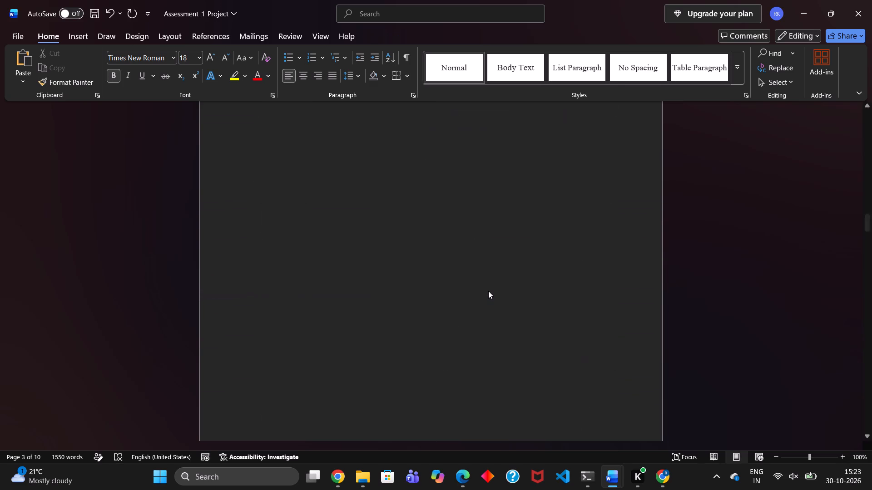
pyautogui.scroll(-10, 488, 291)
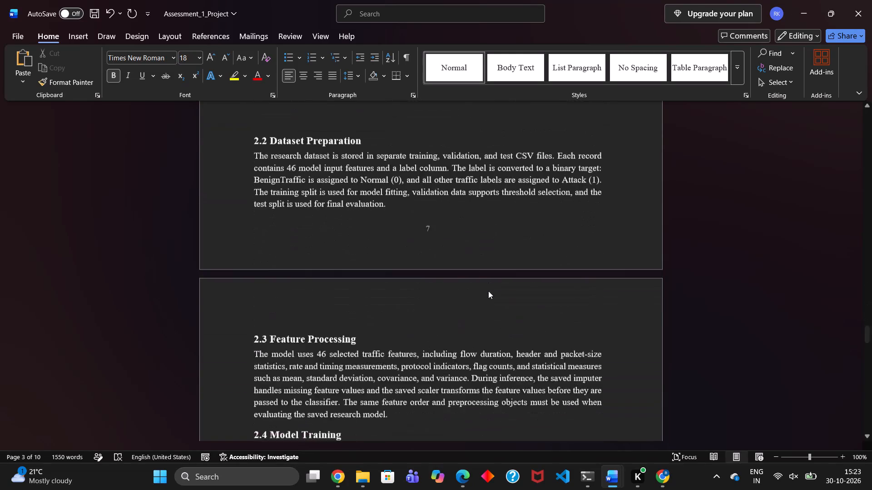
pyautogui.scroll(-8, 488, 291)
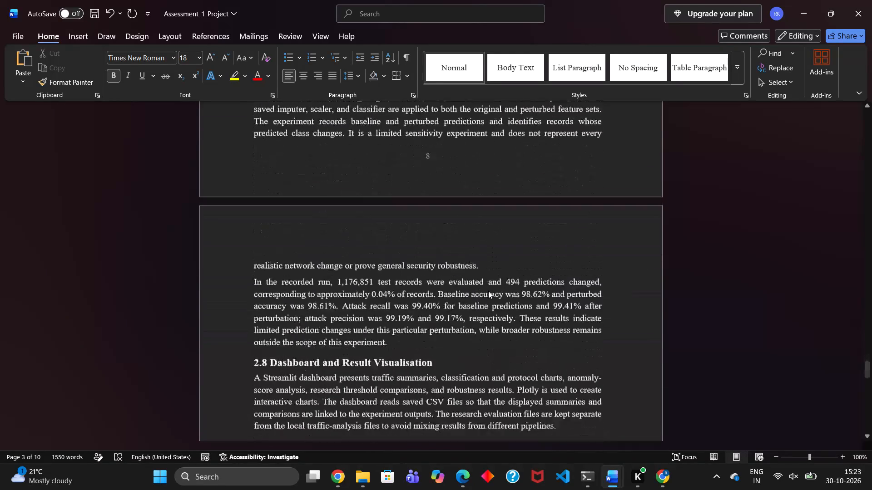
pyautogui.scroll(-2, 488, 291)
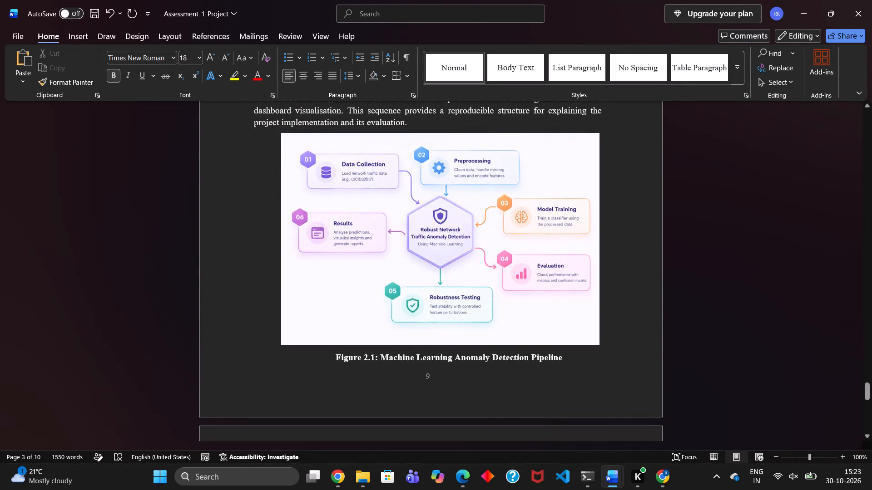
pyautogui.scroll(16, 488, 291)
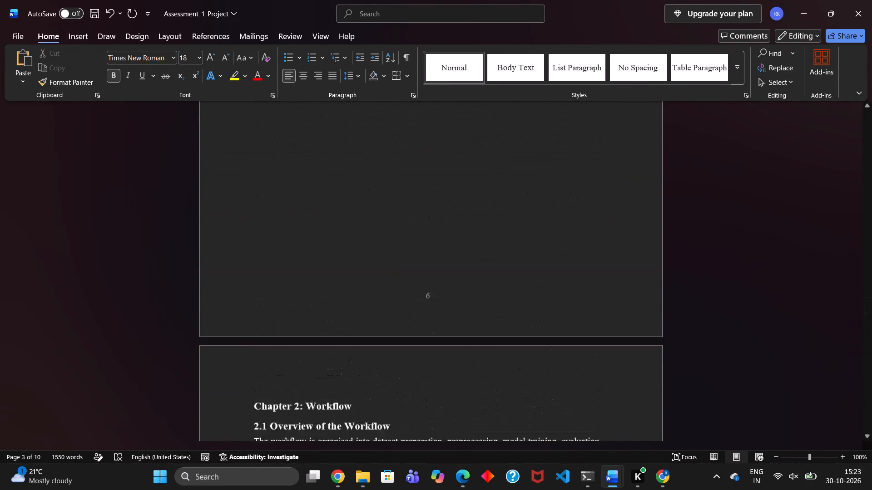
pyautogui.scroll(9, 488, 291)
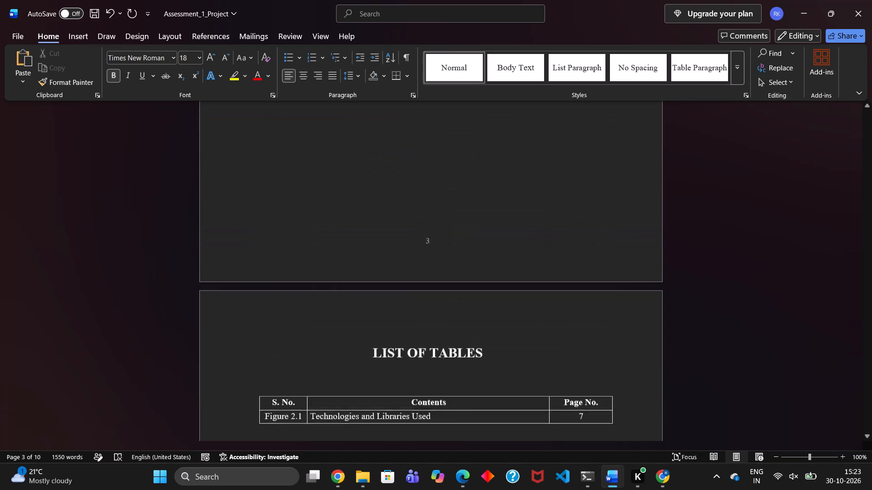
pyautogui.scroll(1, 488, 291)
pyautogui.click(586, 216)
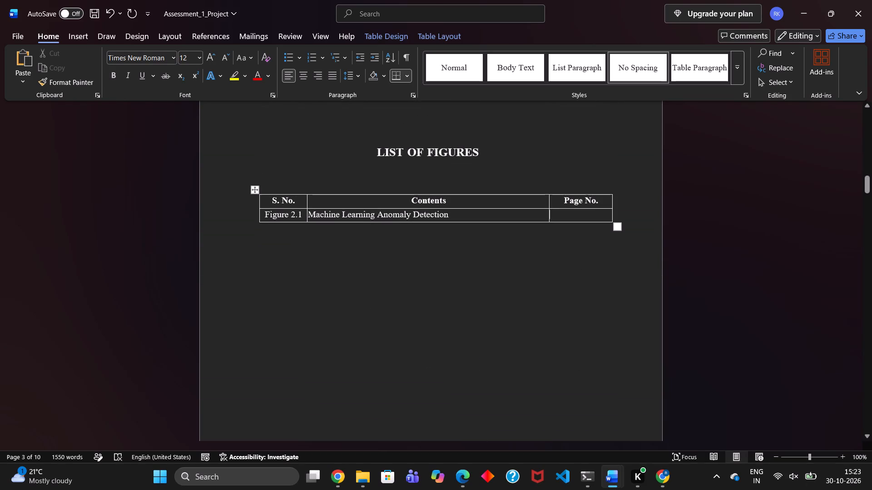
pyautogui.press('9')
# Centre the page number in the Figure 2.1 row of the List of Figures table.
pyautogui.moveTo(566, 216); pyautogui.dragTo(548, 215)
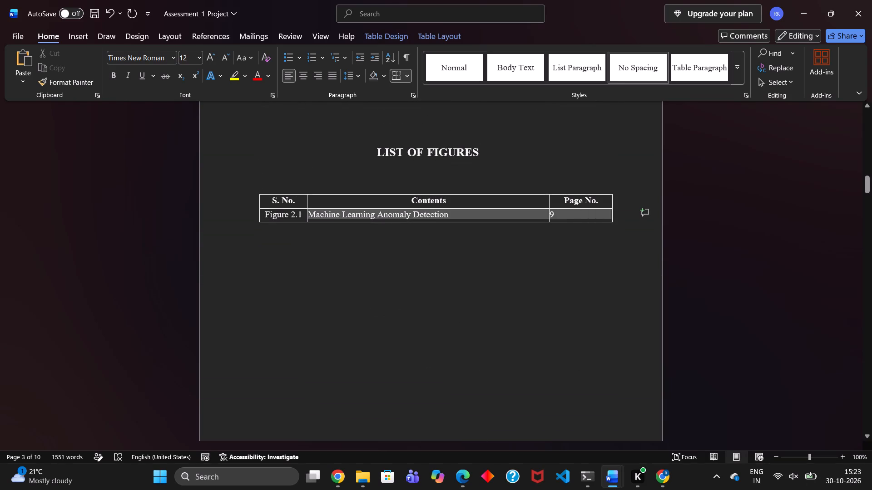
pyautogui.moveTo(548, 215); pyautogui.dragTo(551, 214)
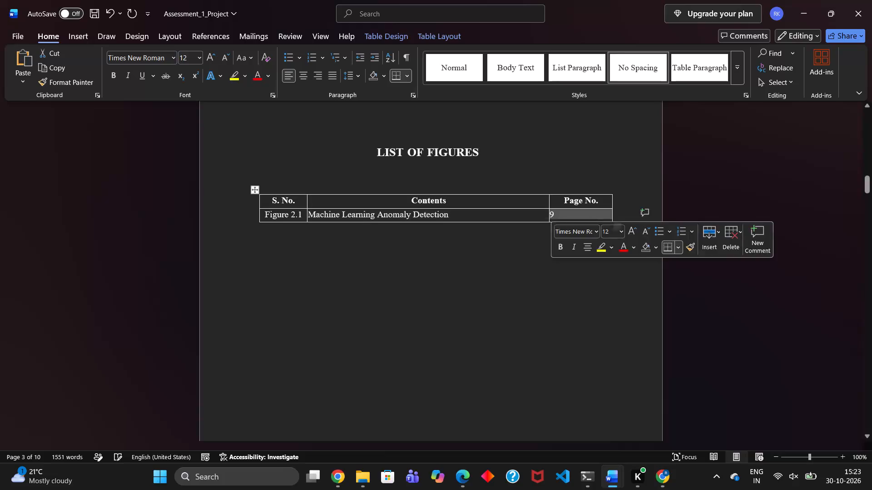
pyautogui.click(304, 76)
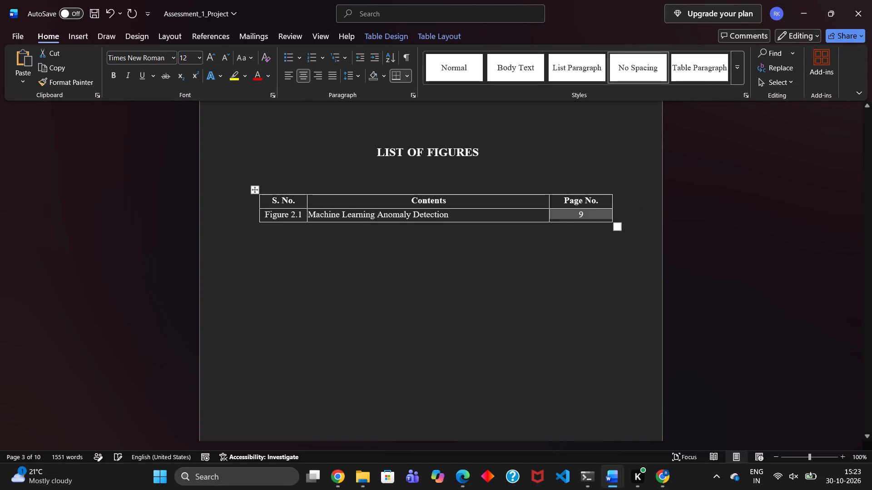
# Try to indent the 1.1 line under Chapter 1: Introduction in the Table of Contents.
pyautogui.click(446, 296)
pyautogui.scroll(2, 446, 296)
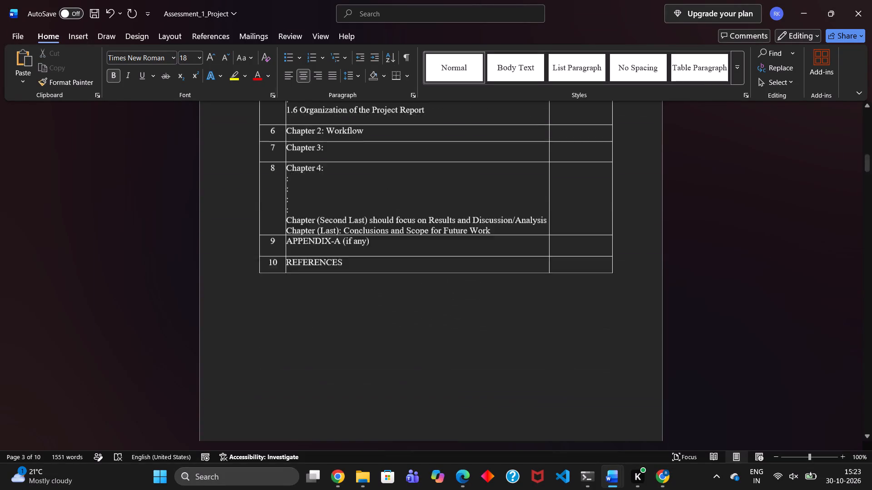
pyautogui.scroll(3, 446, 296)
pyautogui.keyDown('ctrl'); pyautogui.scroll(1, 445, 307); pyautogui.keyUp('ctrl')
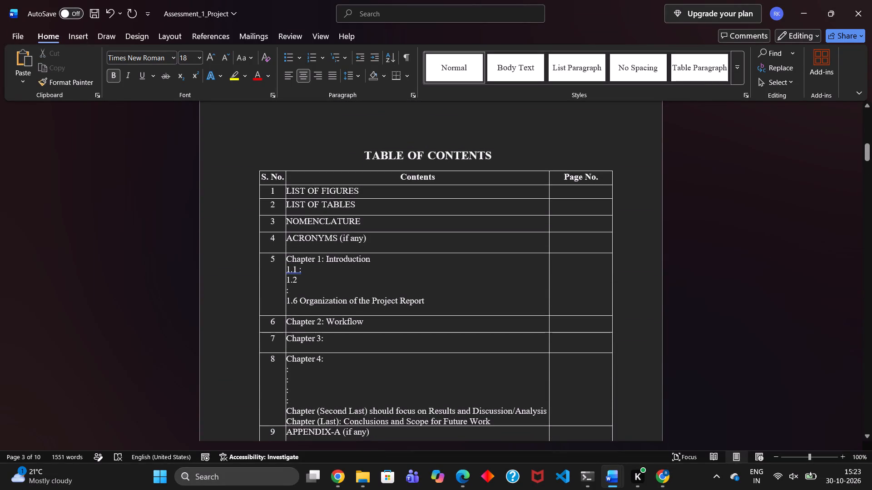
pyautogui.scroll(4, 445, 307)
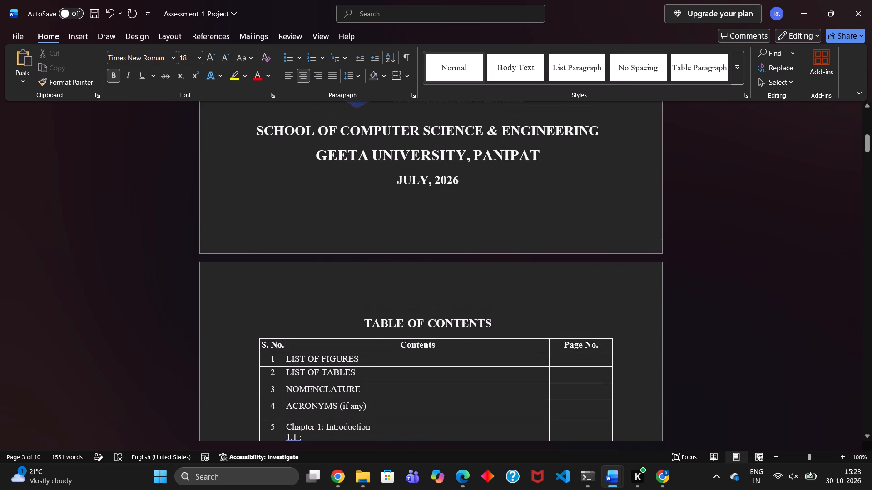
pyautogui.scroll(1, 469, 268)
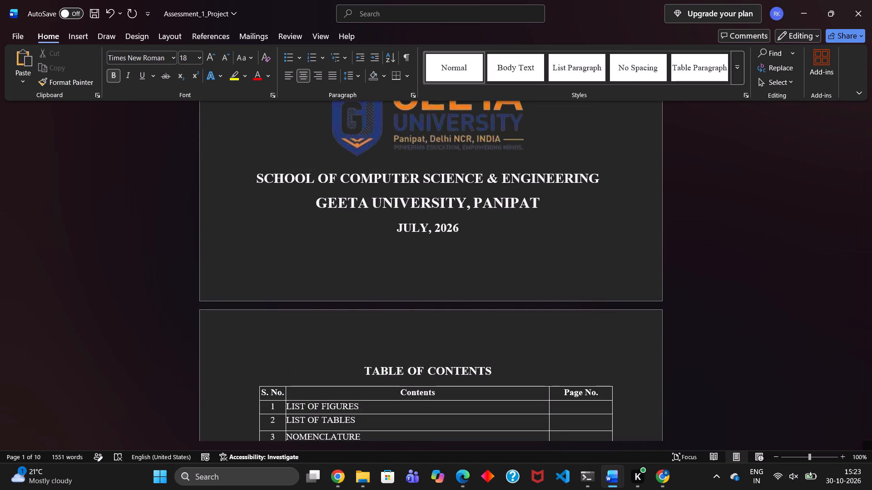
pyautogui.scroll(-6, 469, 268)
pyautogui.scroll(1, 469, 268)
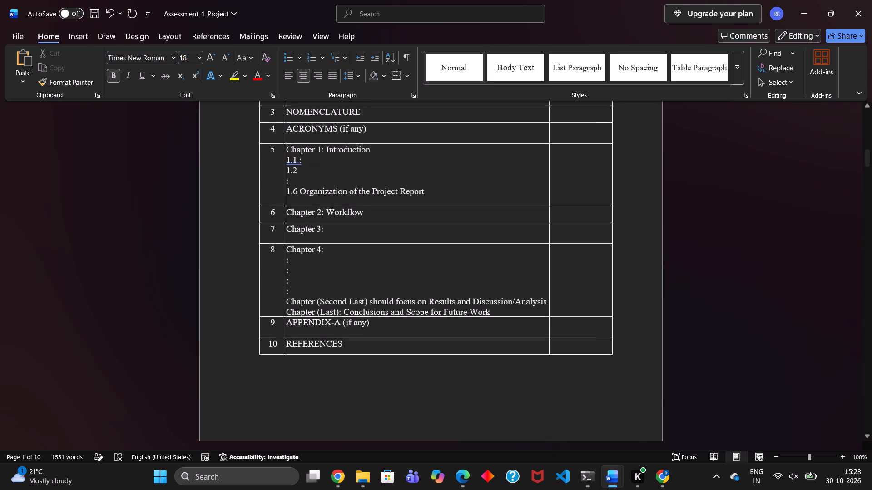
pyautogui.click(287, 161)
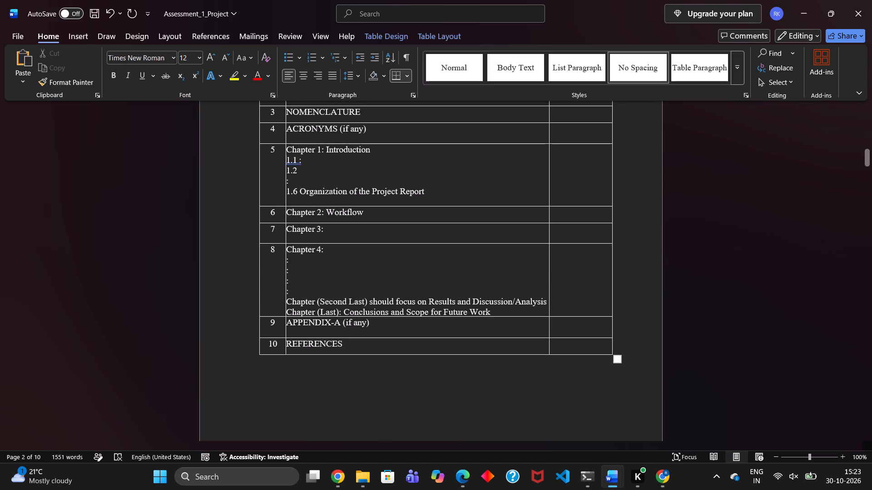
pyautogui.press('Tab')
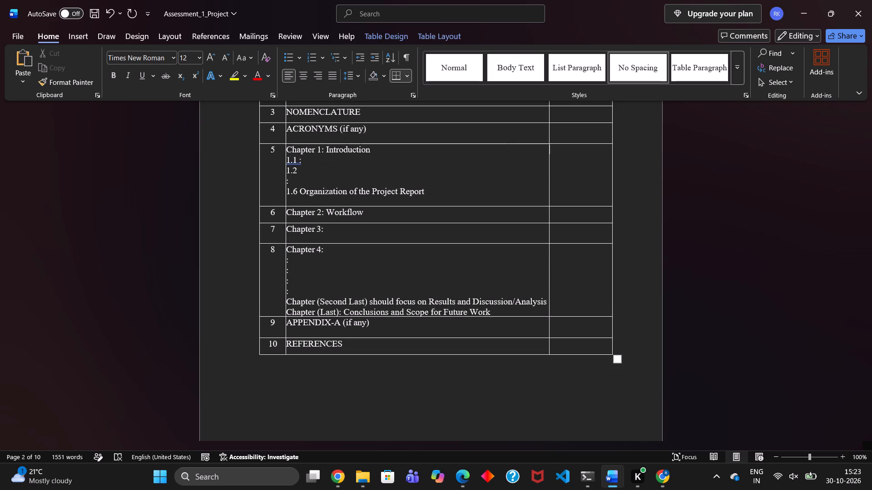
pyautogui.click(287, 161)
# Undo the centring of the page number in the Figure 2.1 row of the List of Figures.
pyautogui.hotkey('ctrl', 'z')
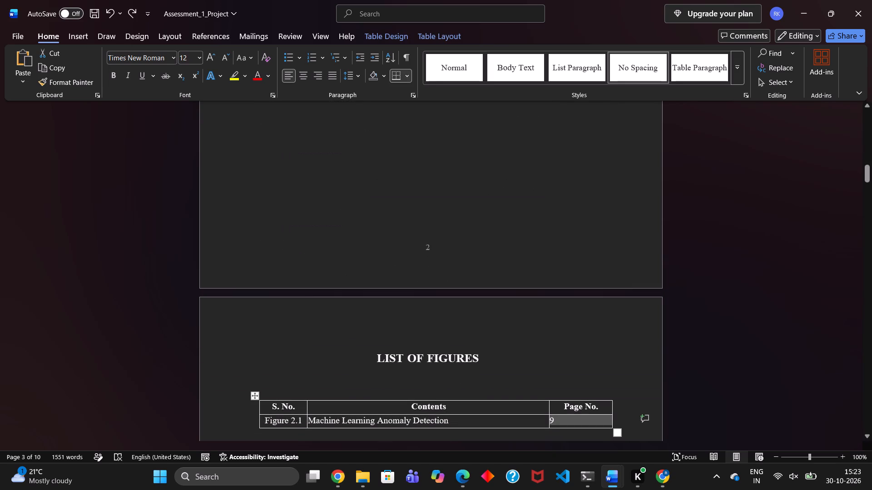
pyautogui.scroll(-2, 353, 202)
pyautogui.click(426, 382)
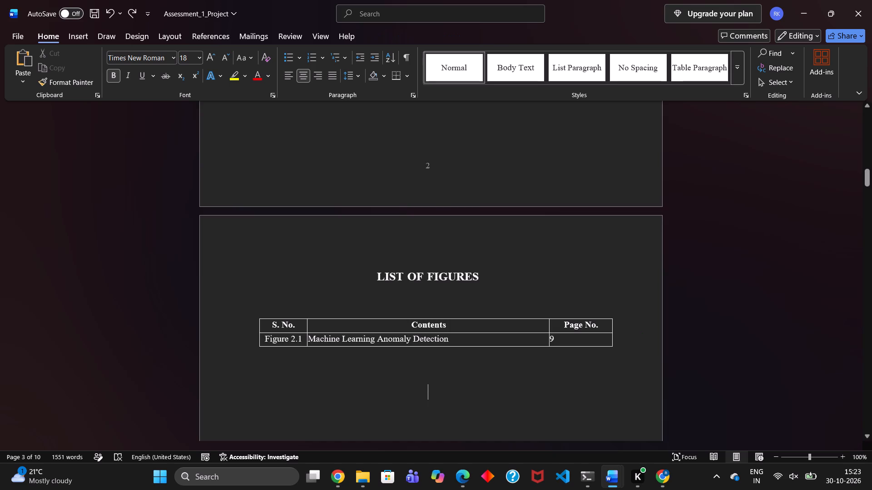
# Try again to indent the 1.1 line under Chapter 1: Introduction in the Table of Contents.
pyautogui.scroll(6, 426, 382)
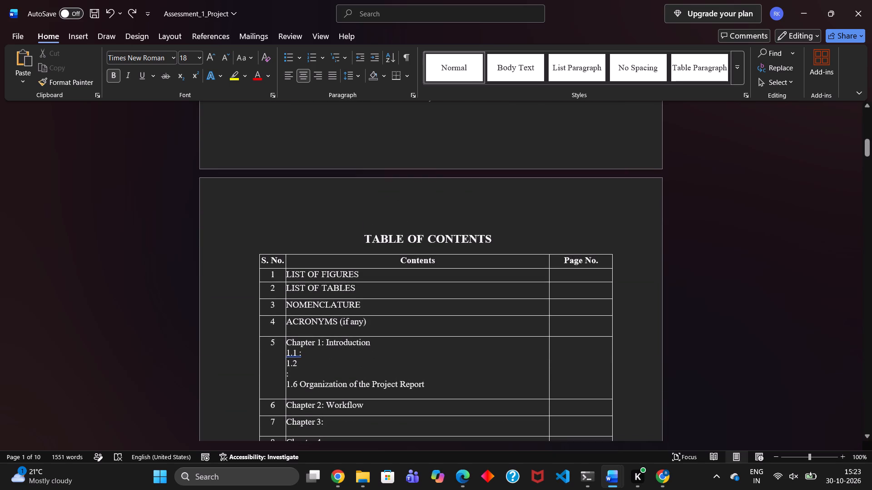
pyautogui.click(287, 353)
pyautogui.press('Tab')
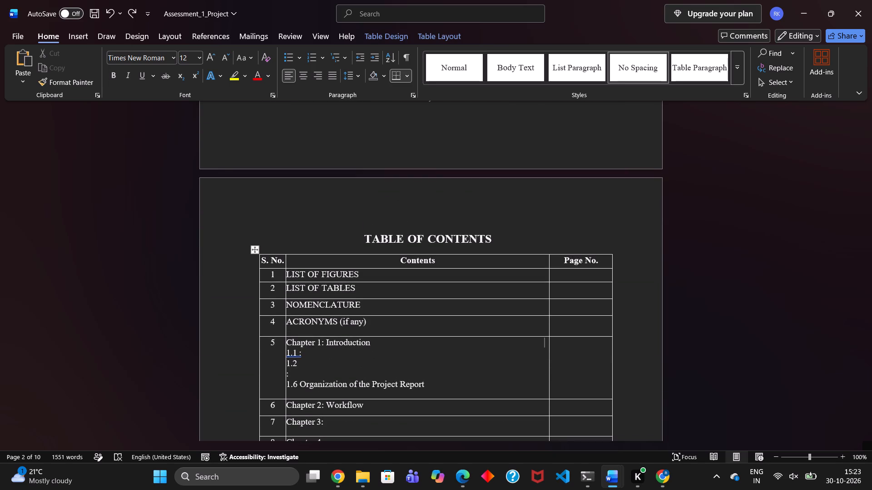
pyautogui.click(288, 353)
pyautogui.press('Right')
# Delete the 1.1 placeholder text under Chapter 1: Introduction in the Table of Contents, leaving its line blank.
pyautogui.moveTo(310, 354); pyautogui.dragTo(284, 352)
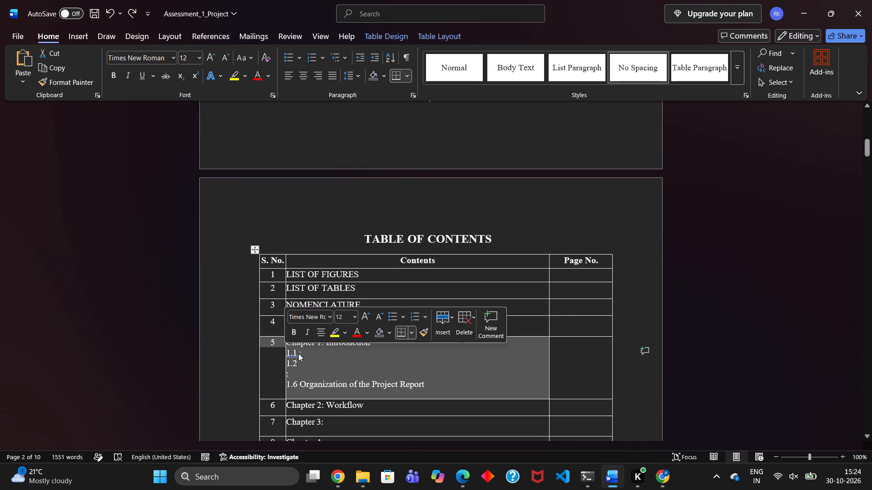
pyautogui.click(307, 350)
pyautogui.click(306, 353)
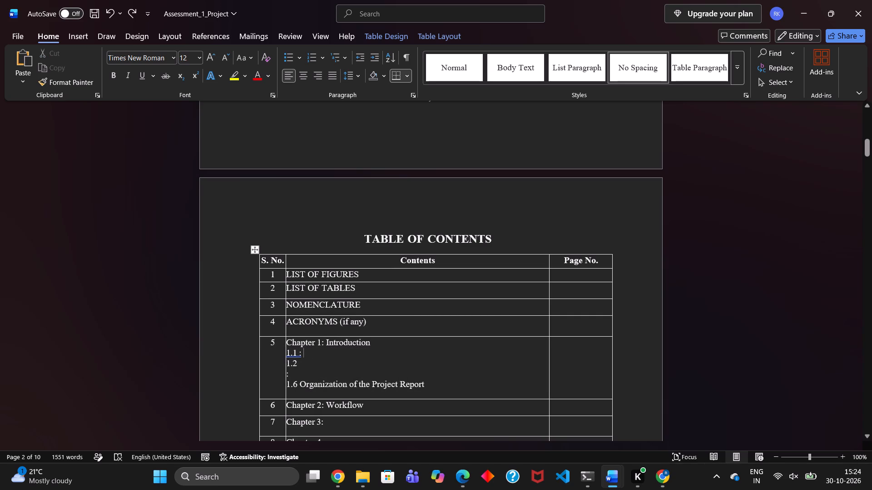
pyautogui.press('BackSpace')
pyautogui.press('BackSpace')
pyautogui.press('BackSpace')
pyautogui.press('BackSpace')
pyautogui.press('BackSpace')
pyautogui.press('BackSpace')
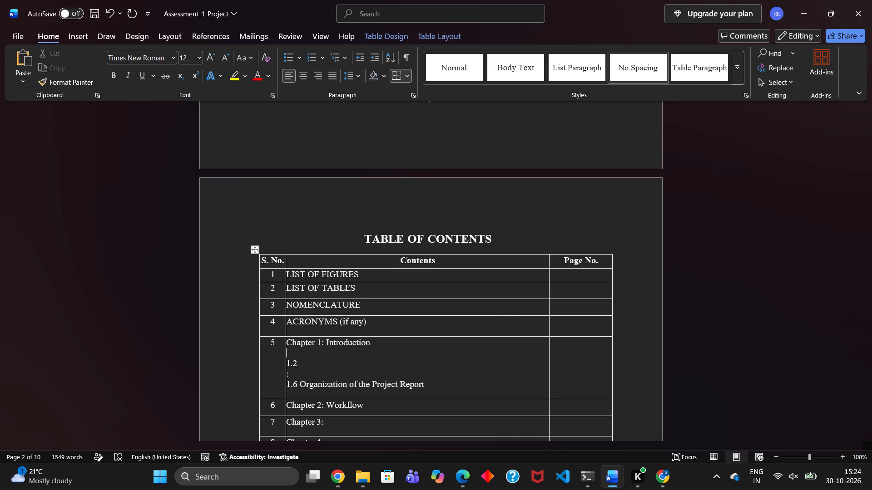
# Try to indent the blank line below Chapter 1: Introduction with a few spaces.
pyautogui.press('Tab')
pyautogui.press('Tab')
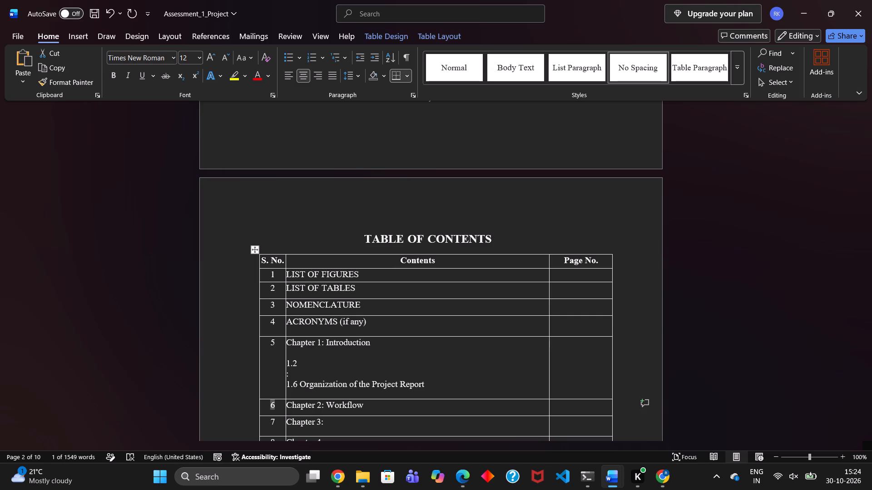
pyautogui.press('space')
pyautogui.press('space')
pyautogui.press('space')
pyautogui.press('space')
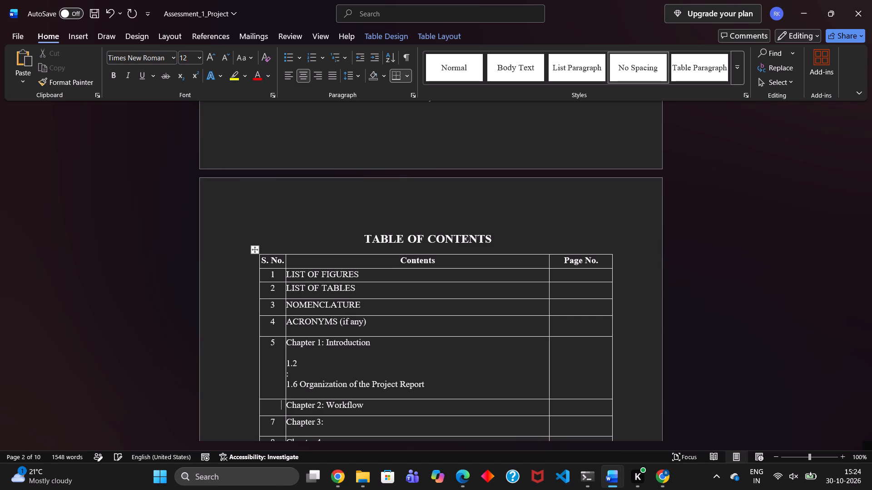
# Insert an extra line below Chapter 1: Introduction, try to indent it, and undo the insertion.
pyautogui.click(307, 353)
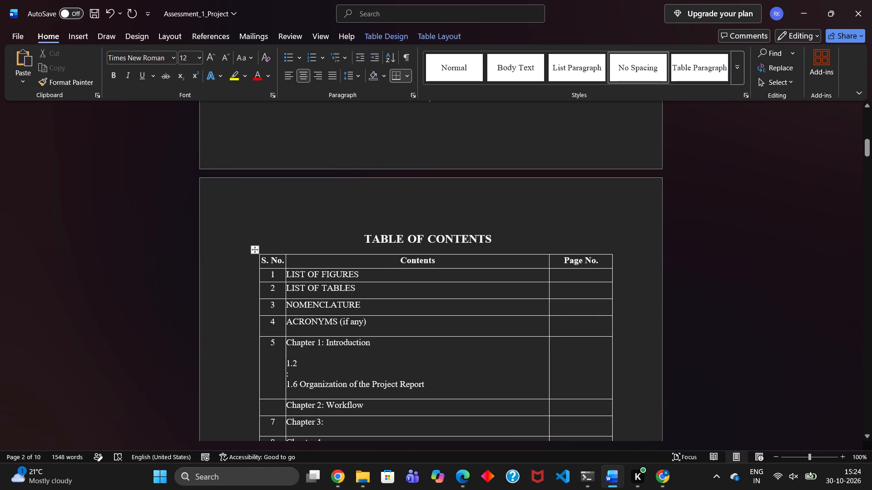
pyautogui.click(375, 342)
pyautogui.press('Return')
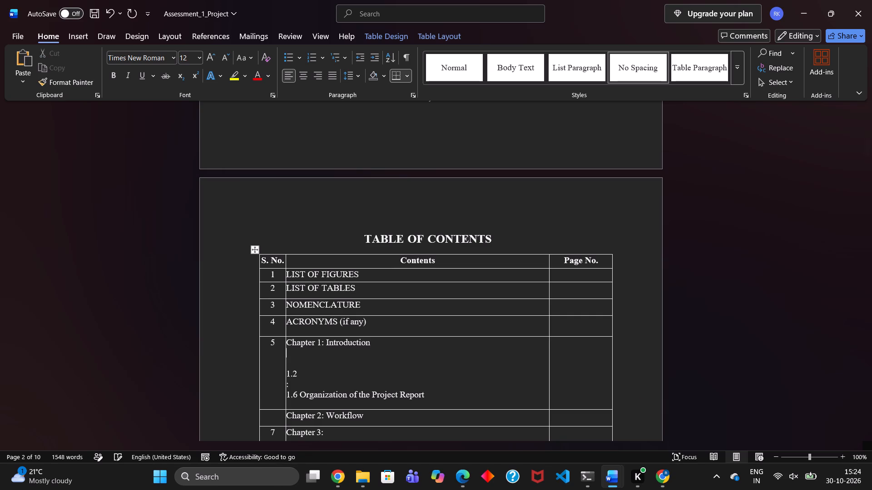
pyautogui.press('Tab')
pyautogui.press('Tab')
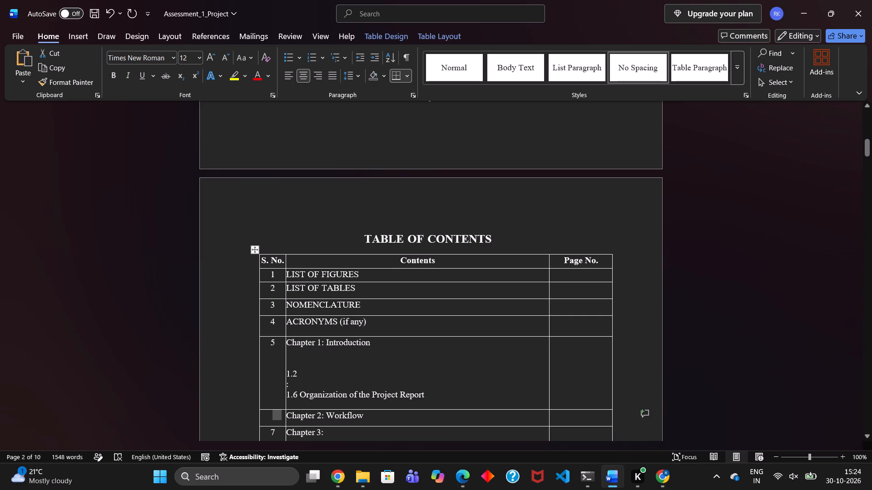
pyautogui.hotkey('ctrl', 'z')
# Enter 1.1: on the blank line below Chapter 1: Introduction and indent it with eleven spaces.
pyautogui.click(297, 352)
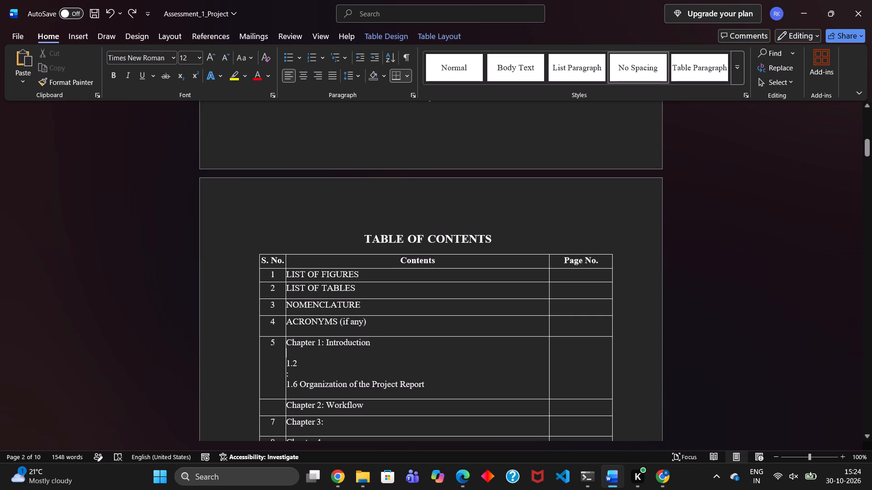
pyautogui.write('1.1:')
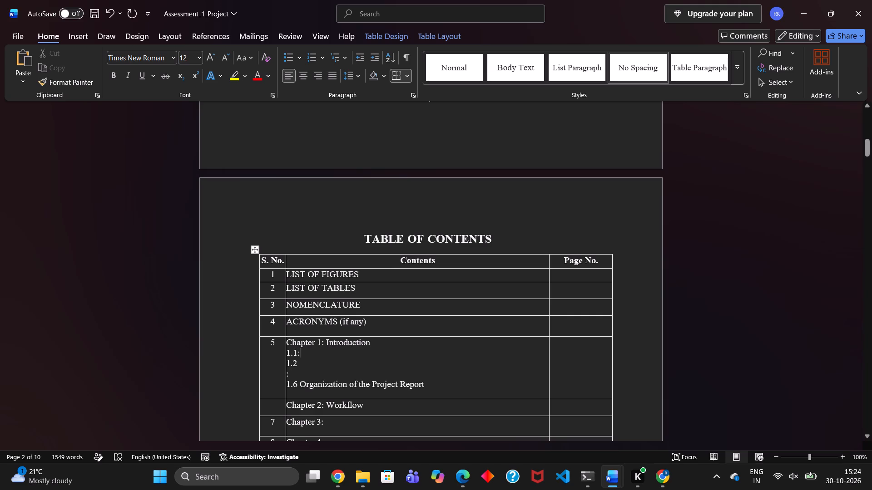
pyautogui.click(288, 352)
pyautogui.press('space')
pyautogui.press('space')
pyautogui.press('space')
pyautogui.press('space')
pyautogui.press('space')
pyautogui.press('space')
pyautogui.press('space')
pyautogui.press('space')
pyautogui.press('space')
pyautogui.press('space')
pyautogui.press('space')
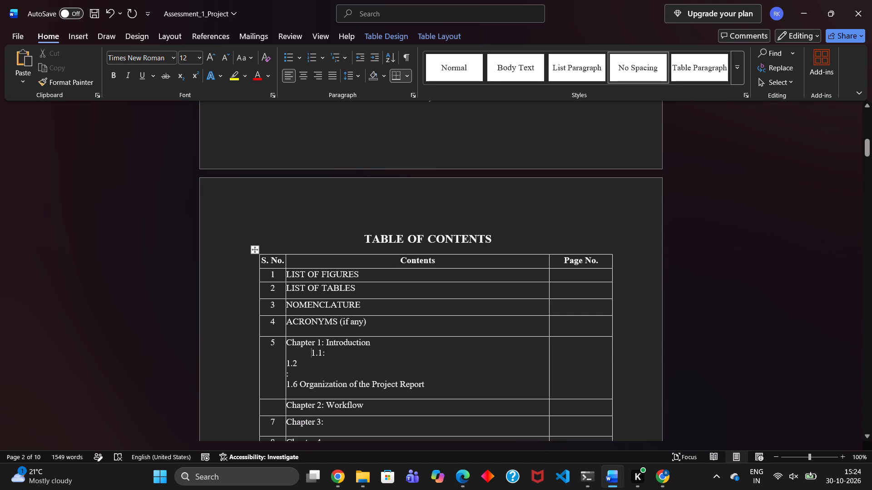
# Add one leading space to each Table of Contents entry from LIST OF FIGURES through Chapter 2: Workflow, leaving the remaining Chapter 1 sub-lines alone.
pyautogui.click(287, 342)
pyautogui.press('space')
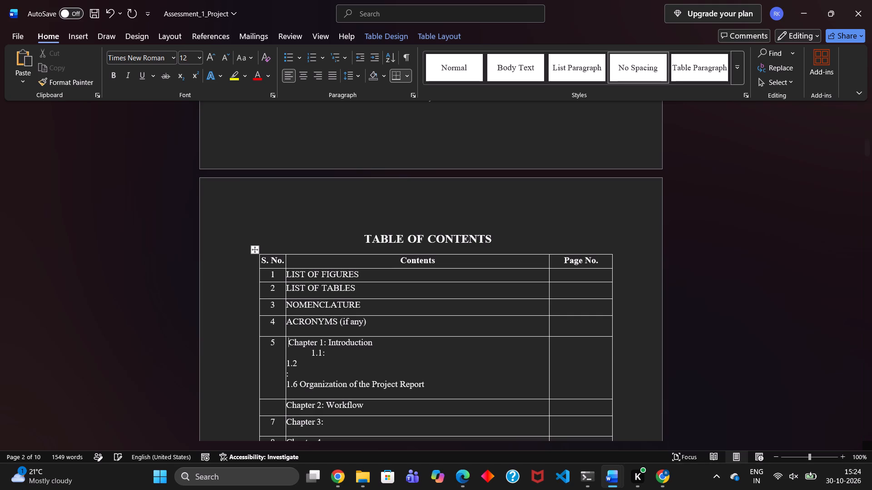
pyautogui.click(288, 321)
pyautogui.press('space')
pyautogui.click(287, 304)
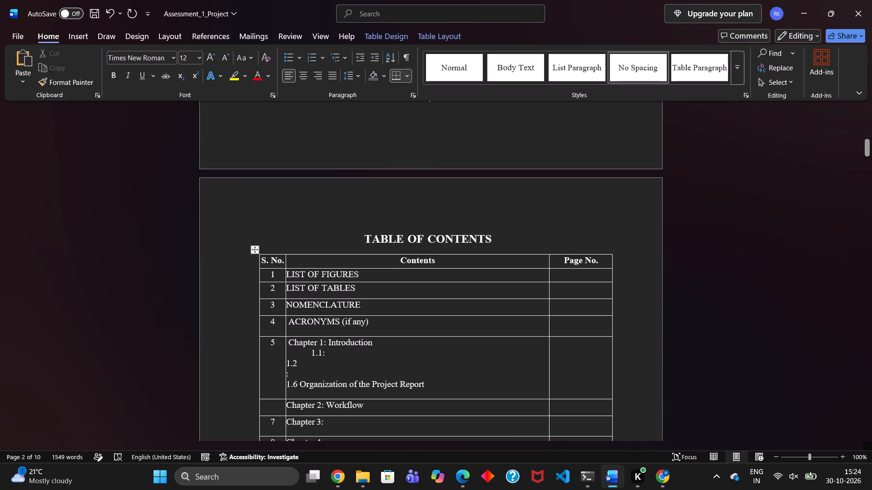
pyautogui.press('space')
pyautogui.click(287, 288)
pyautogui.press('space')
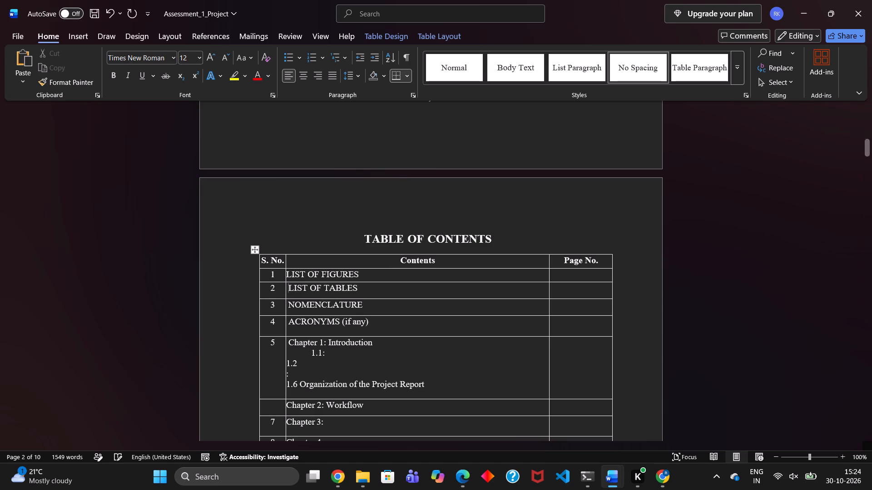
pyautogui.click(287, 275)
pyautogui.press('space')
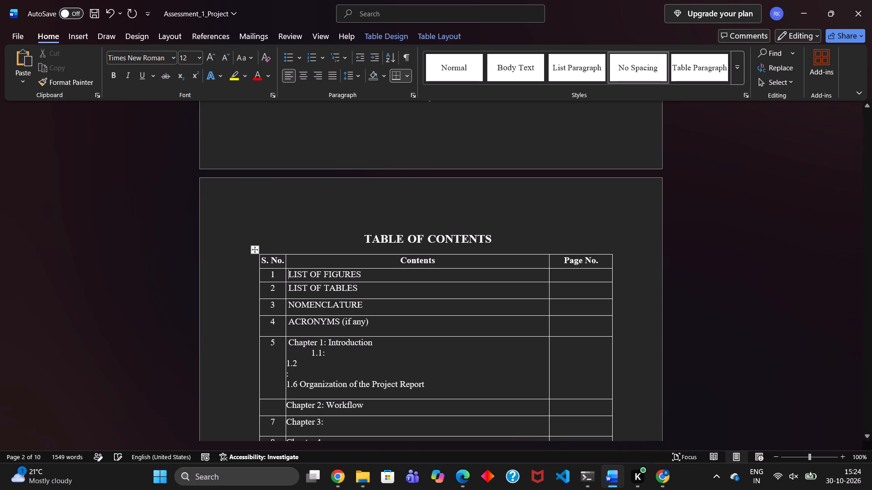
pyautogui.scroll(-1, 306, 397)
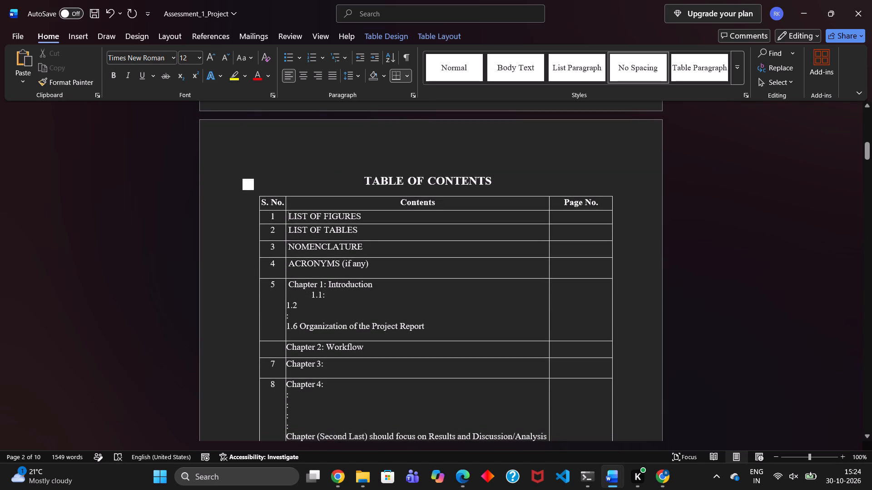
pyautogui.click(288, 347)
pyautogui.press('space')
# Enter 6 as the serial number of the Chapter 2: Workflow row in the Table of Contents.
pyautogui.click(272, 348)
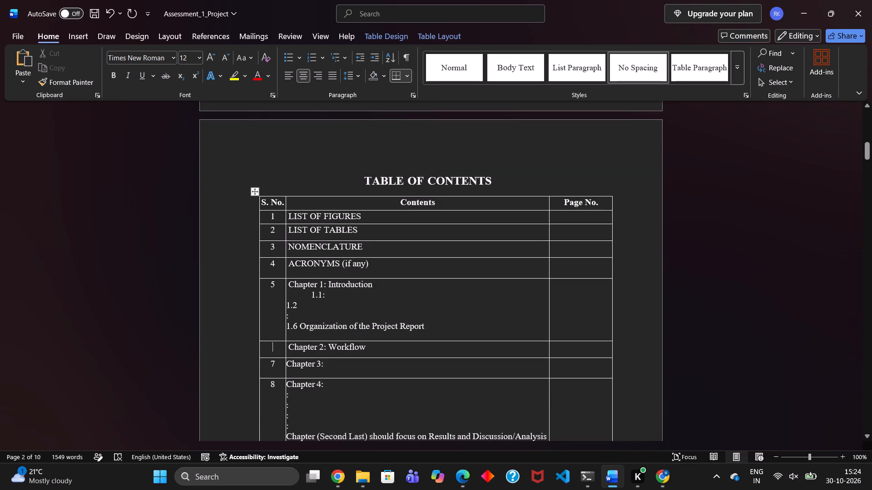
pyautogui.press('6')
# Add one leading space to the Chapter 3: and Chapter 4: entries in the Table of Contents.
pyautogui.click(287, 362)
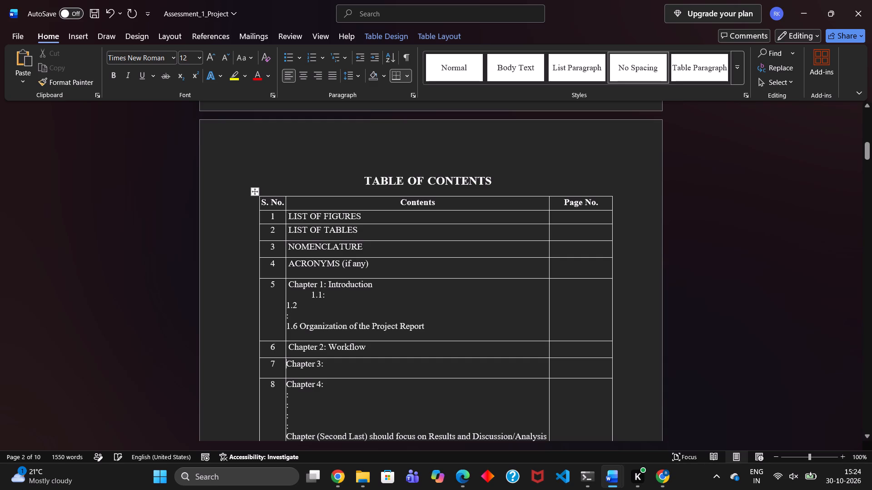
pyautogui.press('space')
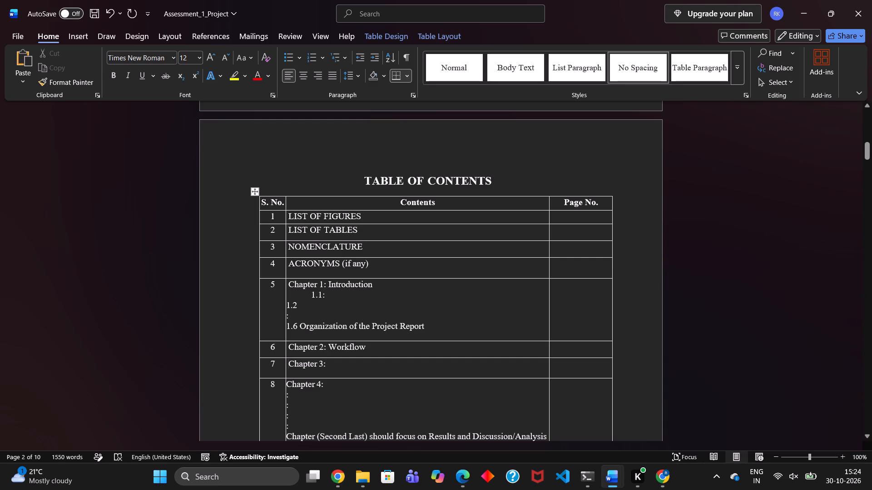
pyautogui.click(288, 382)
pyautogui.press('space')
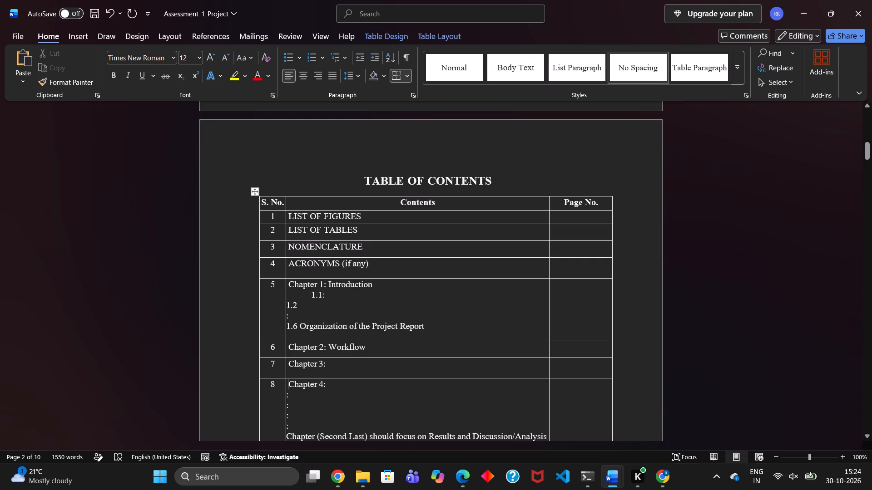
# Delete the four colon placeholders below Chapter 4: in the Table of Contents, removing one of the emptied lines.
pyautogui.click(288, 393)
pyautogui.press('BackSpace')
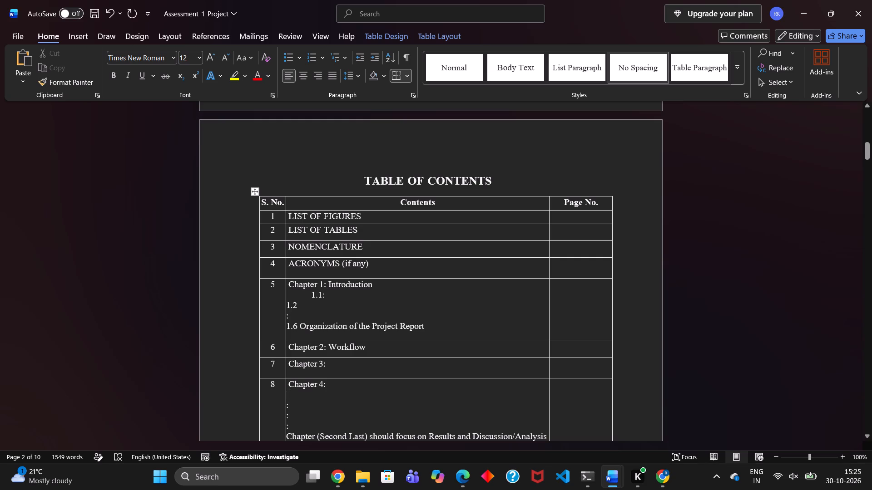
pyautogui.click(292, 402)
pyautogui.press('BackSpace')
pyautogui.click(291, 426)
pyautogui.press('BackSpace')
pyautogui.press('BackSpace')
pyautogui.press('BackSpace')
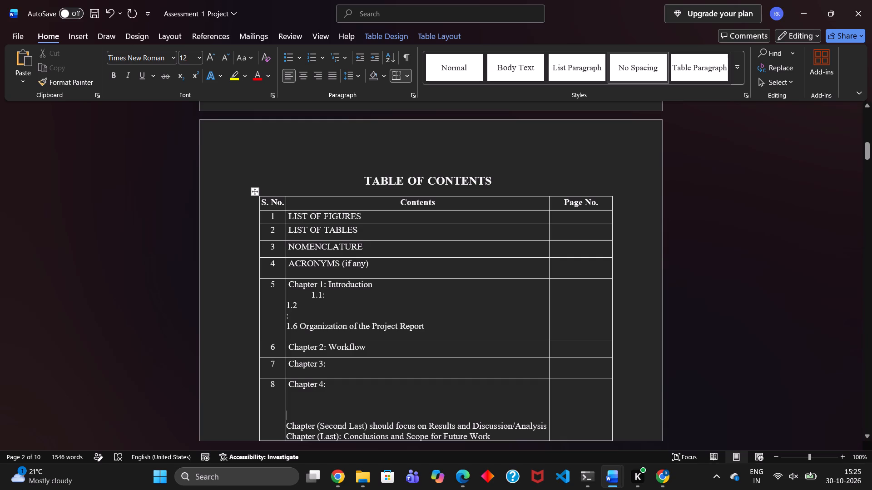
# Insert a blank line above the LIST OF FIGURES heading at the end of the Table of Contents page.
pyautogui.scroll(-4, 430, 344)
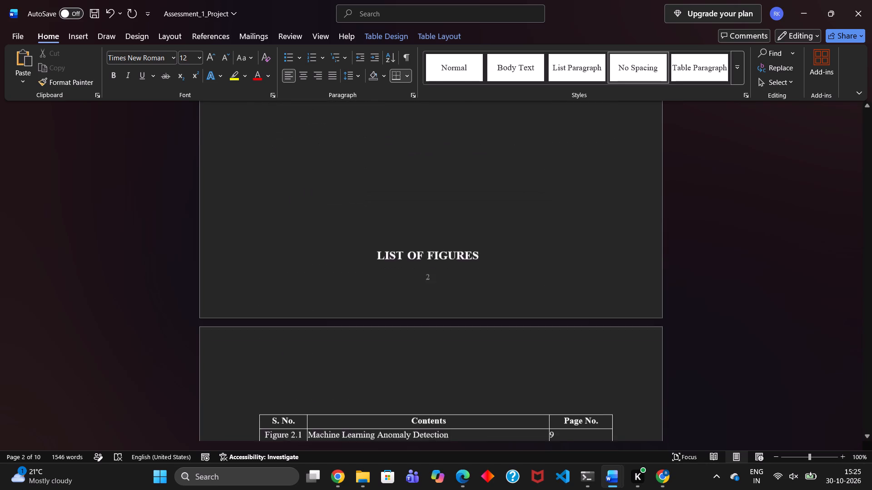
pyautogui.scroll(-1, 430, 344)
pyautogui.scroll(1, 430, 344)
pyautogui.click(408, 211)
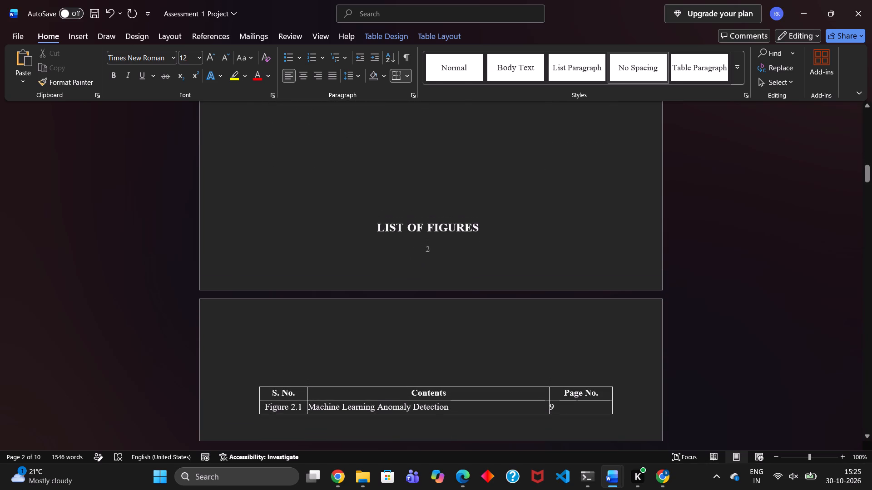
pyautogui.press('Return')
# Check the footer page numbers and enter page number 3 for LIST OF FIGURES and 4 for LIST OF TABLES in the Table of Contents.
pyautogui.scroll(-4, 408, 211)
pyautogui.scroll(1, 408, 211)
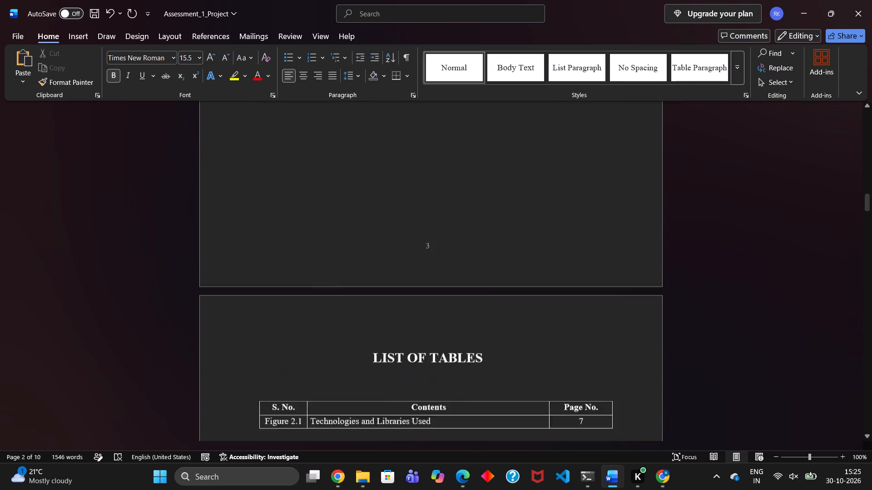
pyautogui.scroll(1, 408, 211)
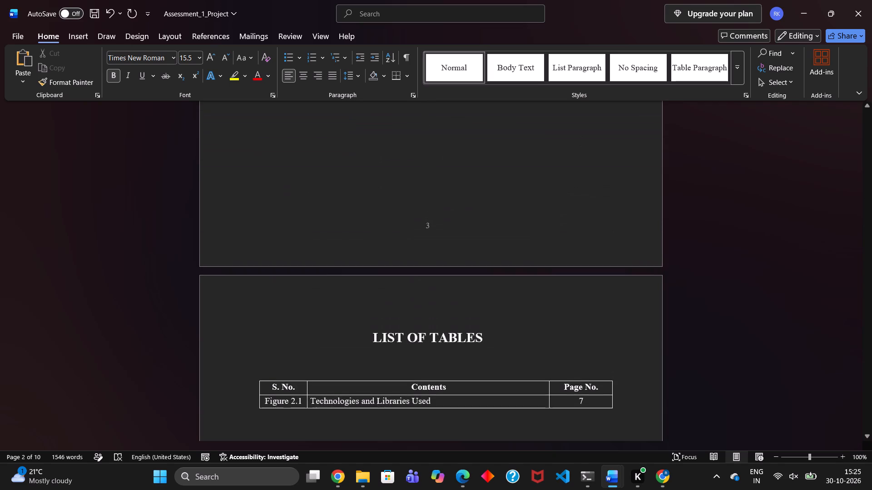
pyautogui.scroll(1, 408, 211)
pyautogui.scroll(11, 330, 225)
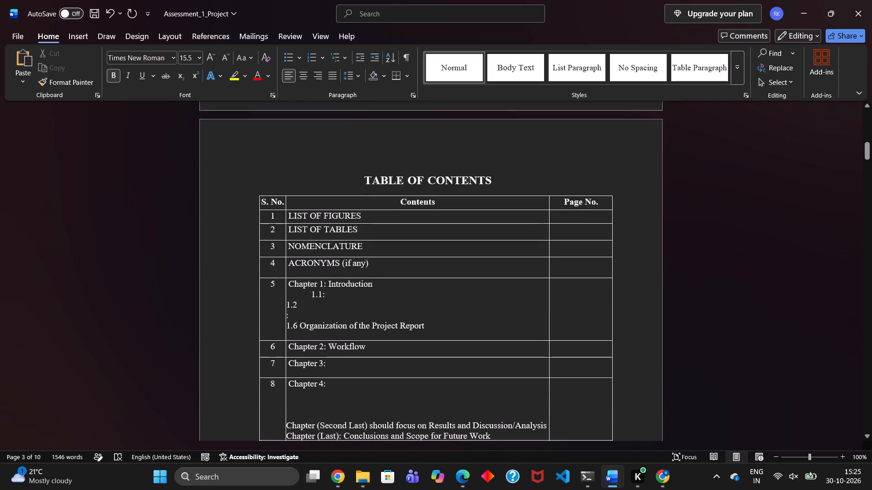
pyautogui.click(569, 218)
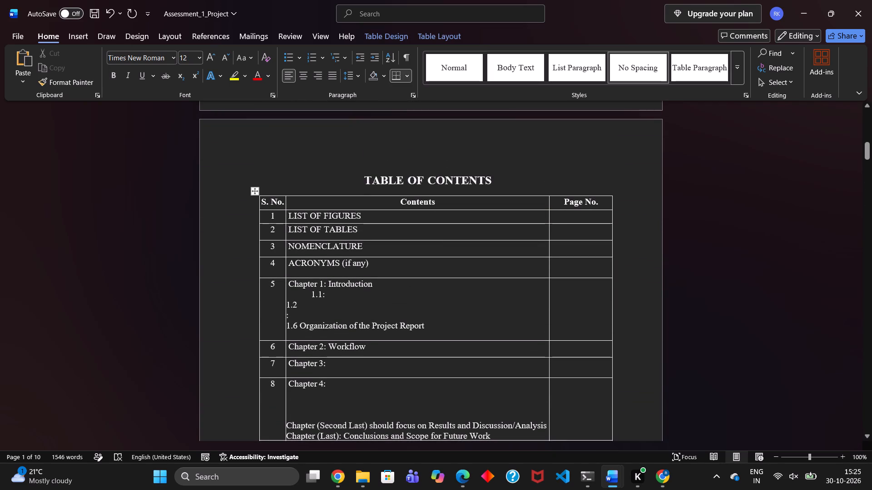
pyautogui.press('3')
pyautogui.press('4')
pyautogui.press('BackSpace')
pyautogui.press('Return')
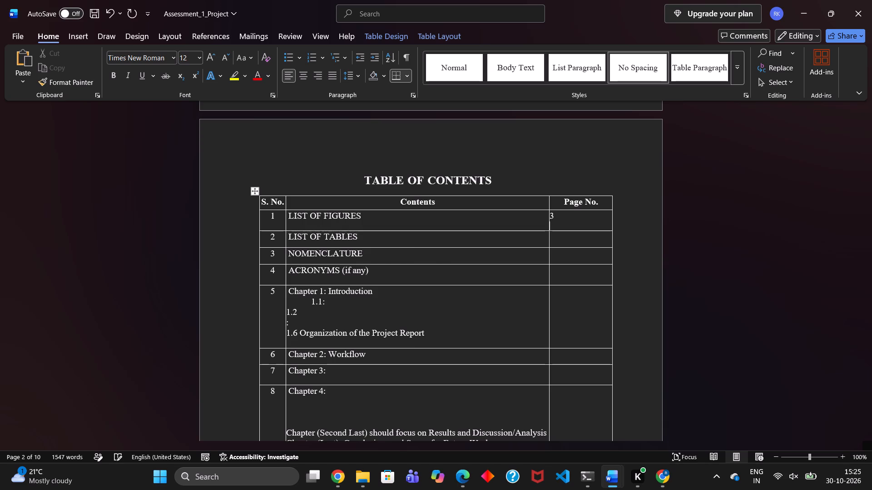
pyautogui.press('BackSpace')
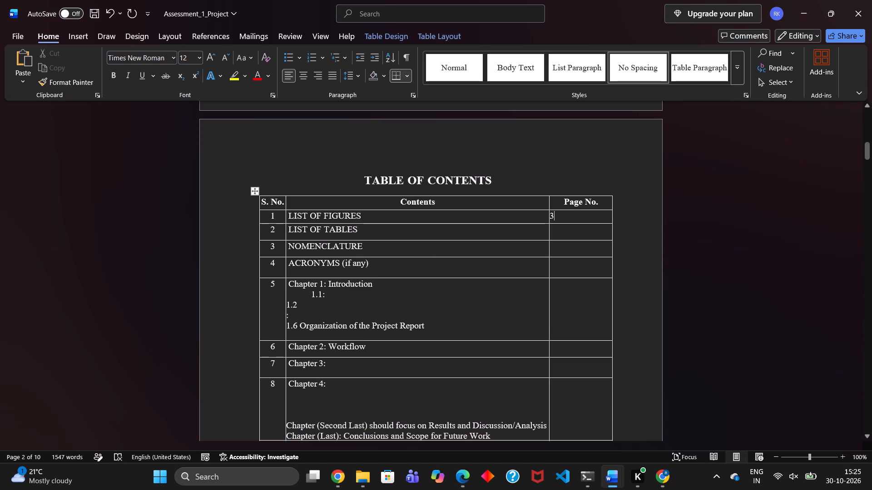
pyautogui.click(569, 229)
pyautogui.press('4')
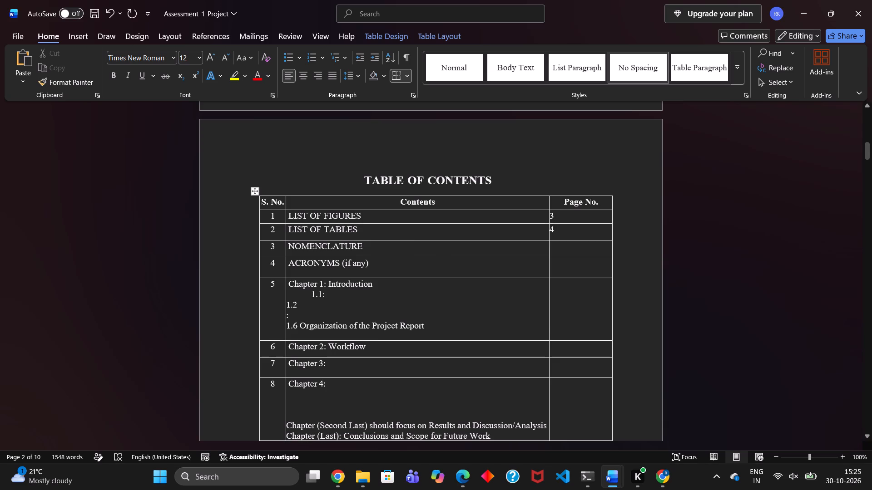
pyautogui.click(560, 252)
pyautogui.click(341, 483)
pyautogui.click(190, 431)
pyautogui.write('nomenclature e')
pyautogui.press('BackSpace')
pyautogui.write(',e')
pyautogui.press('BackSpace')
pyautogui.press('BackSpace')
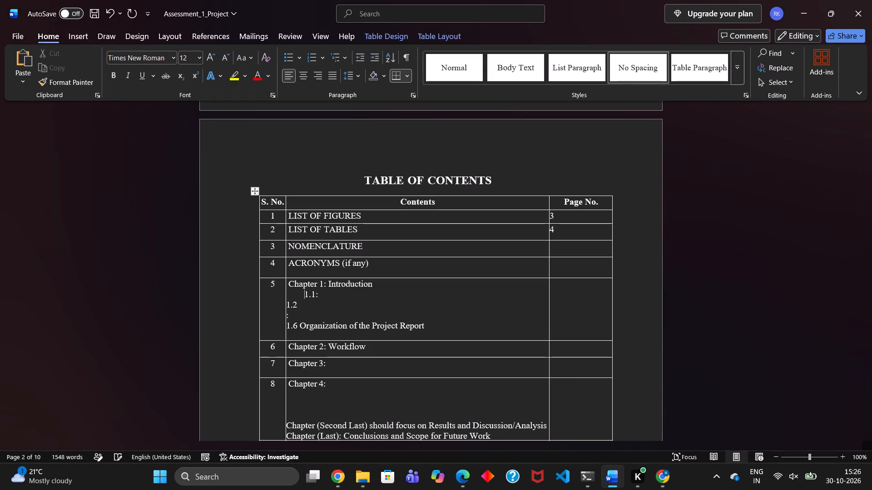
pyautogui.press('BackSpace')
# Insert blank lines from the end of page 4 to push the Chapter 1: Introduction heading down and leave an empty page before it.
pyautogui.scroll(-9, 339, 321)
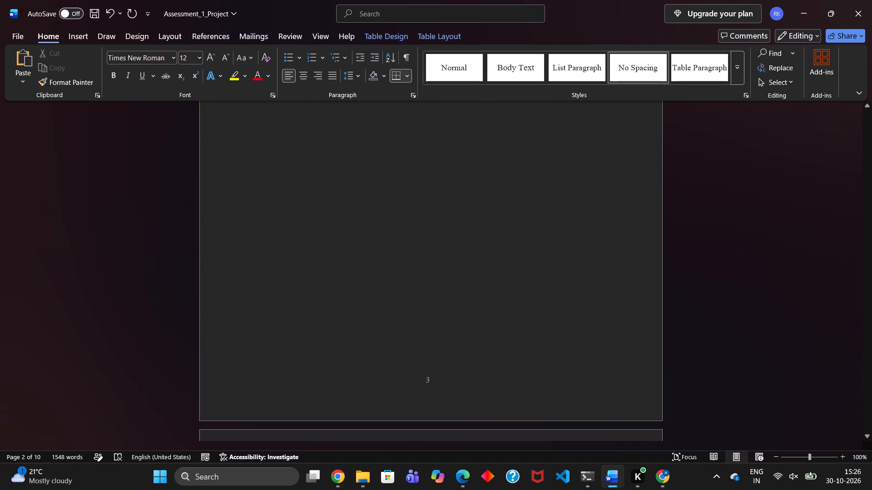
pyautogui.scroll(-6, 339, 321)
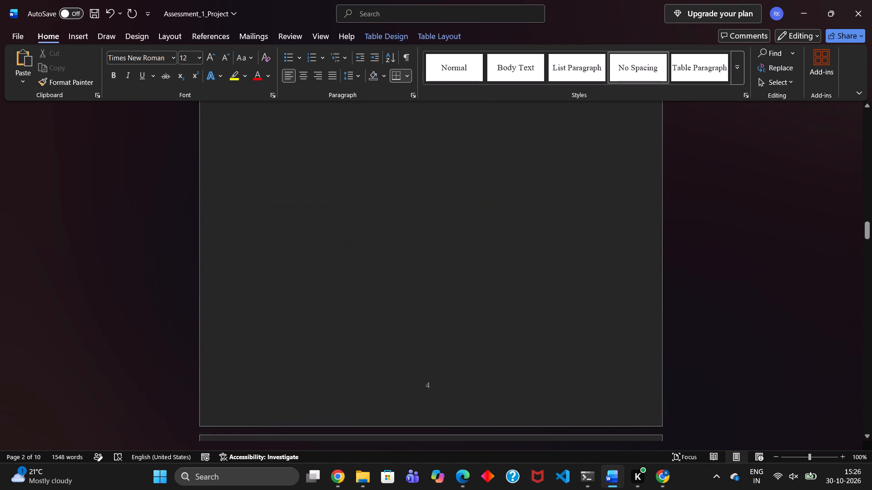
pyautogui.scroll(-1, 339, 321)
pyautogui.click(328, 357)
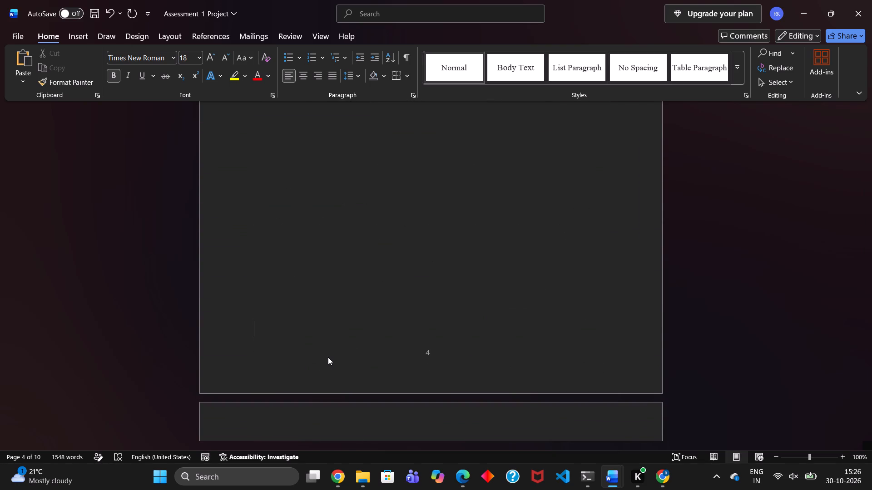
pyautogui.press('Return')
pyautogui.press('Return')
pyautogui.press('Return')
pyautogui.press('Return')
pyautogui.press('Return')
pyautogui.press('Return')
pyautogui.press('Return')
pyautogui.press('Return')
pyautogui.press('Return')
pyautogui.press('Return')
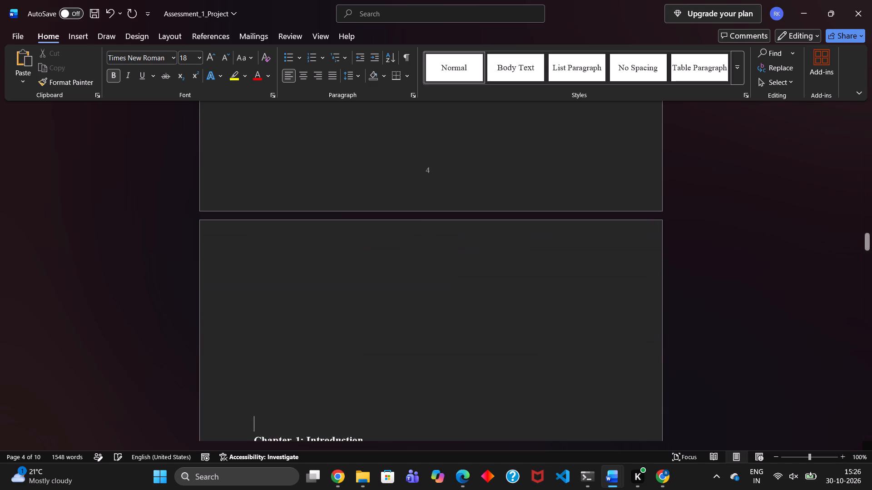
pyautogui.press('Return')
pyautogui.press('Return')
pyautogui.press('Return')
pyautogui.press('Return')
pyautogui.press('Return')
pyautogui.press('Return')
pyautogui.press('Return')
pyautogui.press('Return')
pyautogui.press('Return')
pyautogui.press('Return')
pyautogui.press('Return')
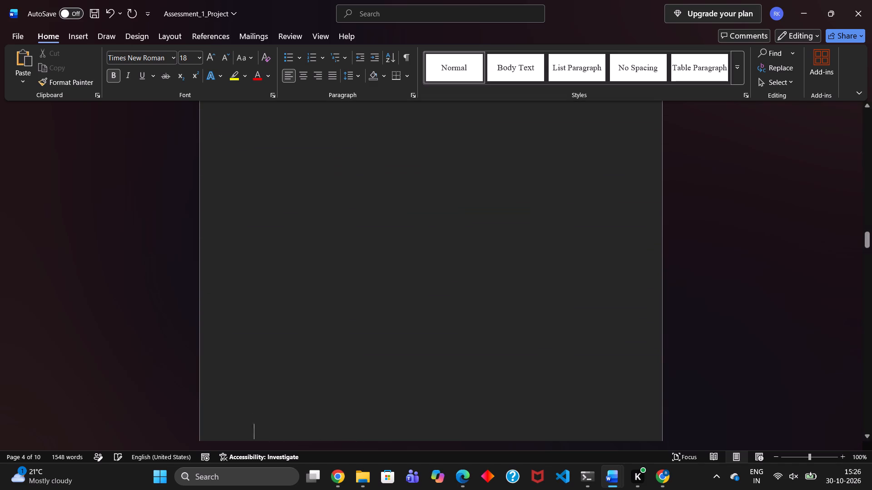
pyautogui.press('Return')
pyautogui.press('Return')
pyautogui.press('Return')
pyautogui.press('Return')
pyautogui.scroll(-2, 328, 357)
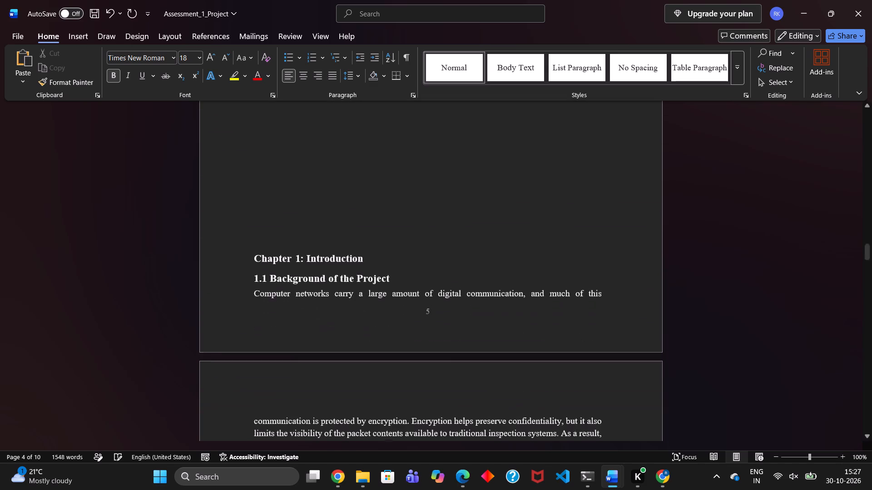
pyautogui.scroll(-1, 328, 357)
pyautogui.press('Return')
pyautogui.press('Return')
# Paste the copied abbreviation table at the top of the empty page after page 4.
pyautogui.scroll(4, 328, 357)
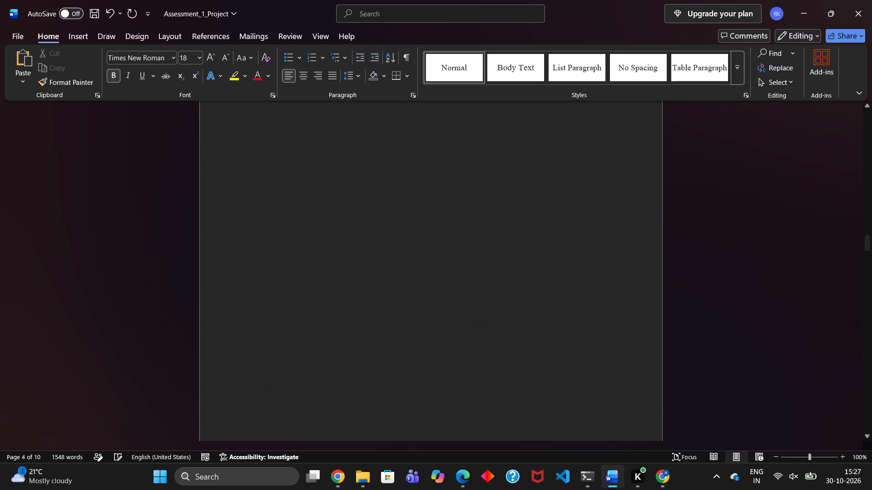
pyautogui.scroll(5, 328, 357)
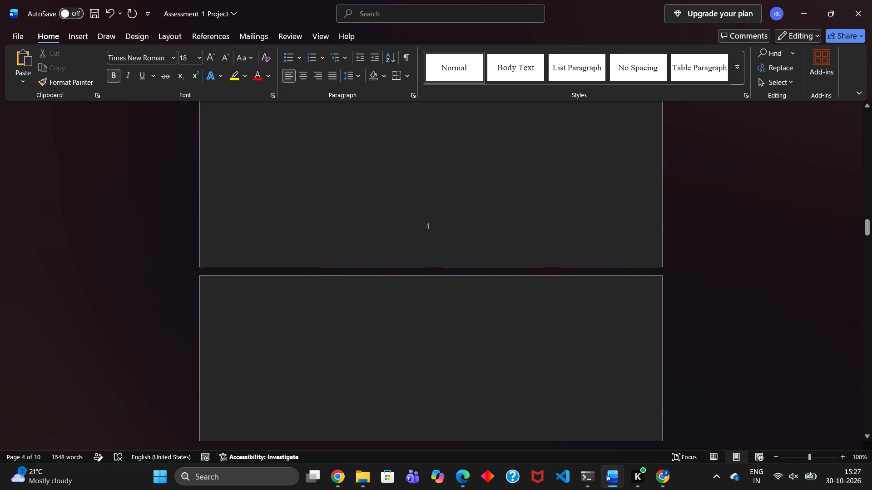
pyautogui.click(324, 286)
pyautogui.hotkey('ctrl', 'v')
# Select the pasted abbreviation table's rows from the Abbreviation header row down to the IP row.
pyautogui.scroll(3, 367, 299)
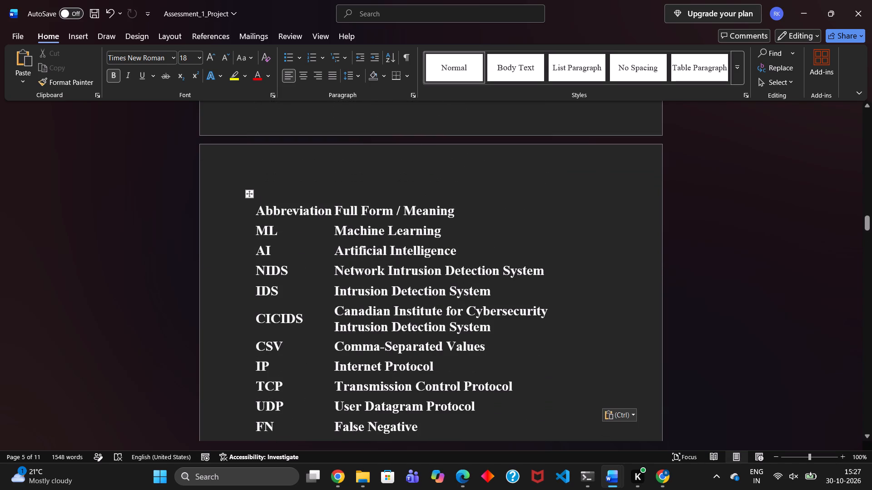
pyautogui.moveTo(259, 208); pyautogui.dragTo(414, 345)
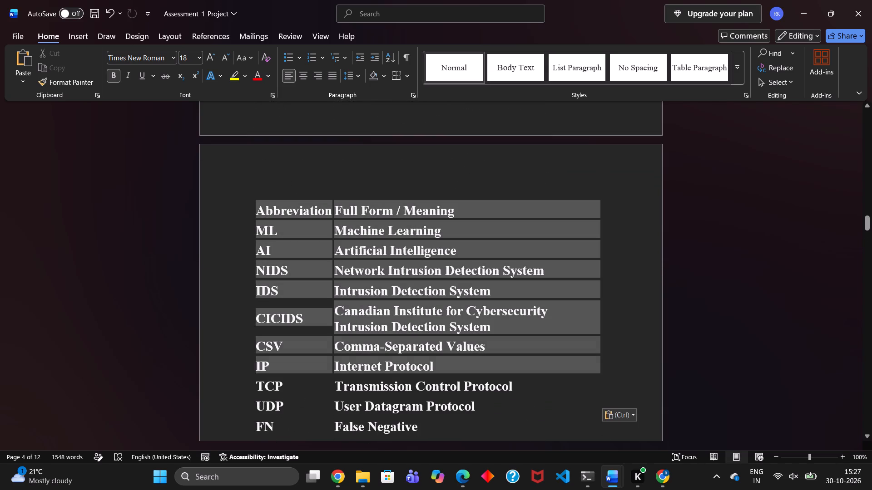
# Select the entire pasted abbreviation table, from the API row up through the Abbreviation and Full Form / Meaning header row.
pyautogui.moveTo(414, 345); pyautogui.dragTo(398, 329)
pyautogui.click(398, 329)
pyautogui.click(457, 214)
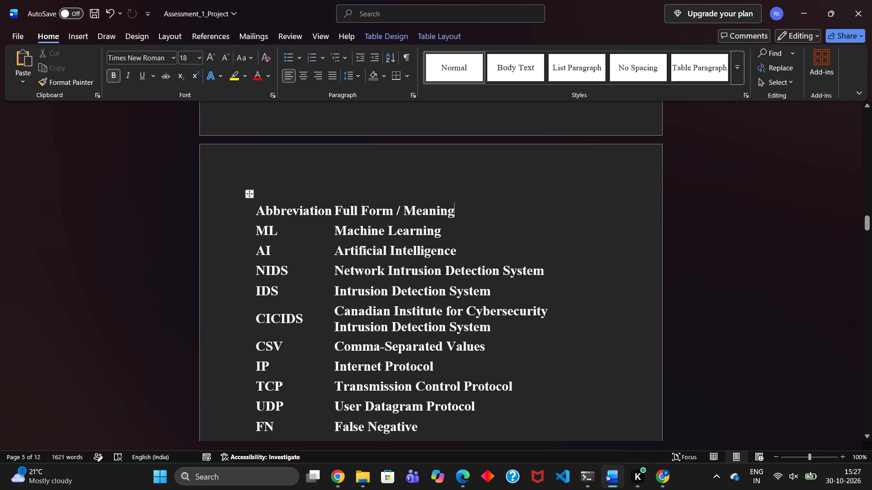
pyautogui.click(332, 212)
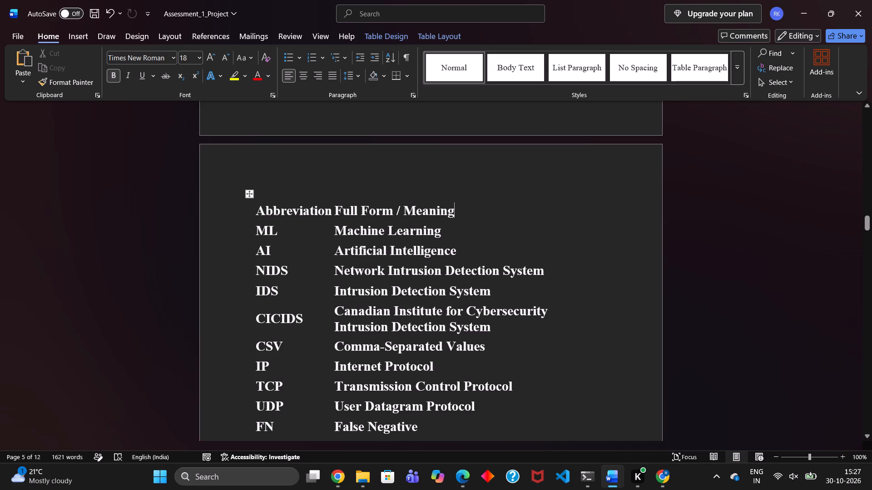
pyautogui.click(334, 212)
pyautogui.scroll(-4, 334, 212)
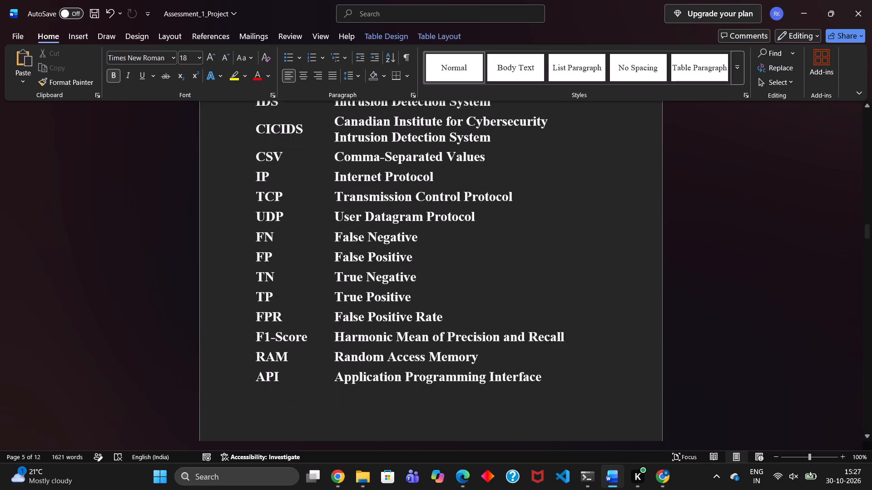
pyautogui.scroll(-1, 334, 212)
pyautogui.click(546, 361)
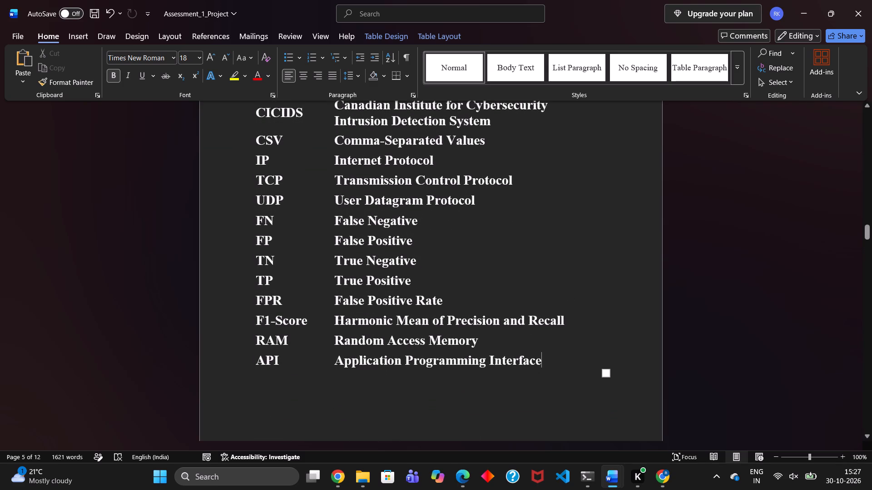
pyautogui.moveTo(546, 361); pyautogui.dragTo(242, 152)
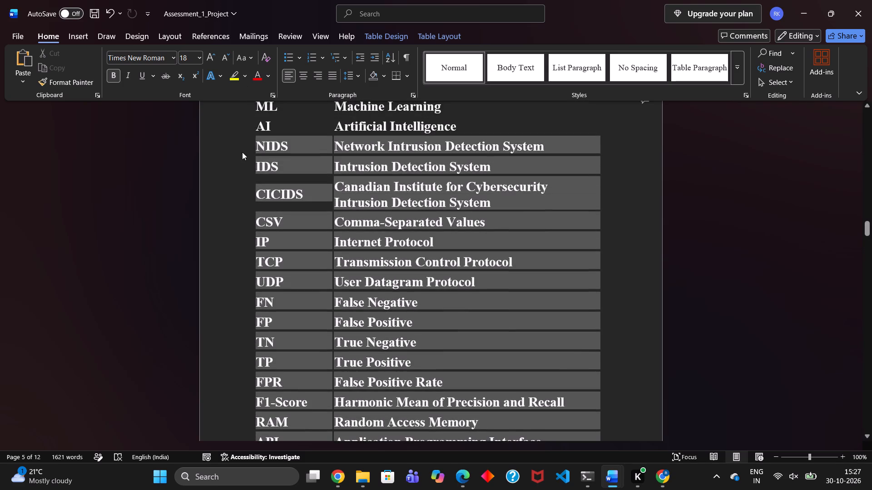
pyautogui.moveTo(242, 152); pyautogui.dragTo(220, 363)
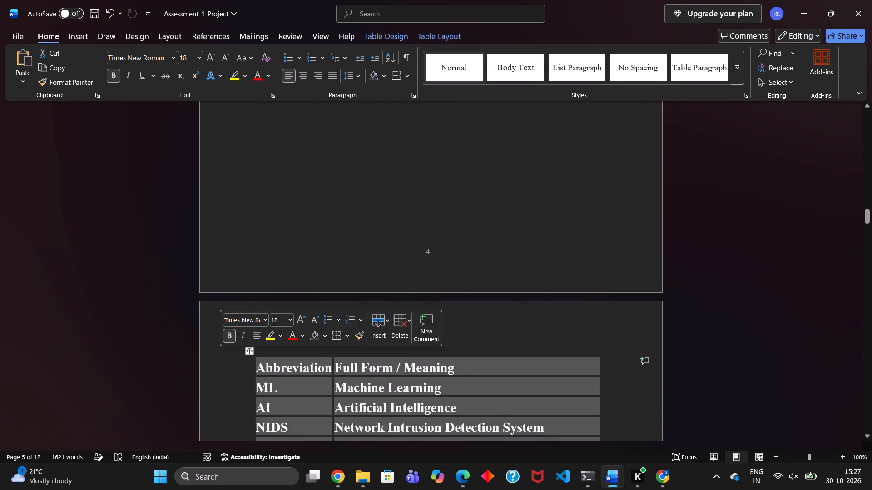
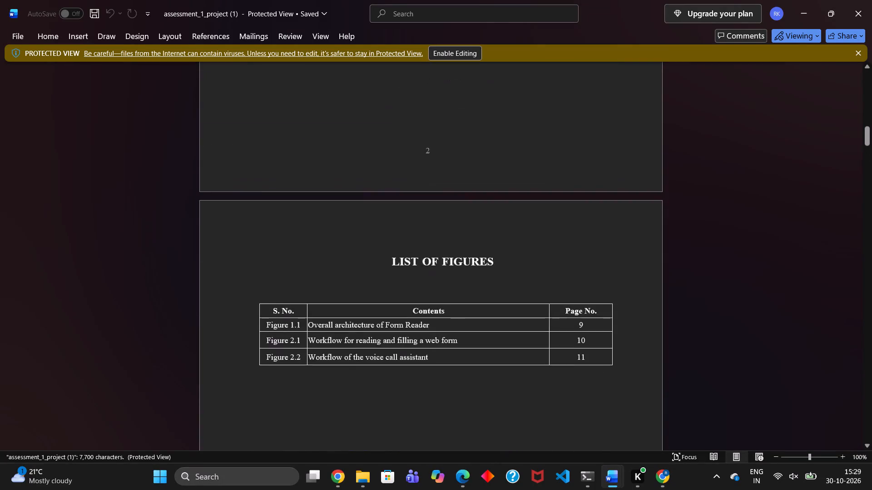
# Copy the NOMENCLATURE heading and its whole Term and Meaning table, through the Trigger phrase row, from assessment_1_project (1).
pyautogui.scroll(-1, 491, 254)
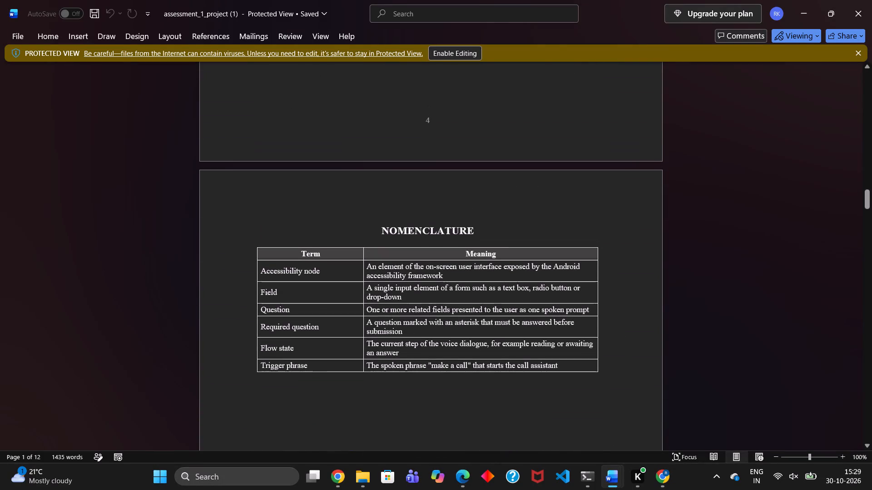
pyautogui.moveTo(389, 226); pyautogui.dragTo(533, 340)
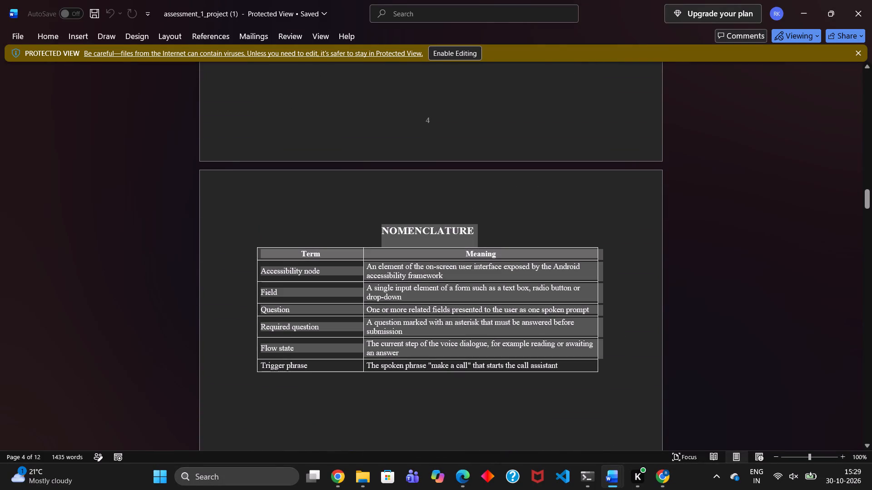
pyautogui.moveTo(533, 340); pyautogui.dragTo(560, 368)
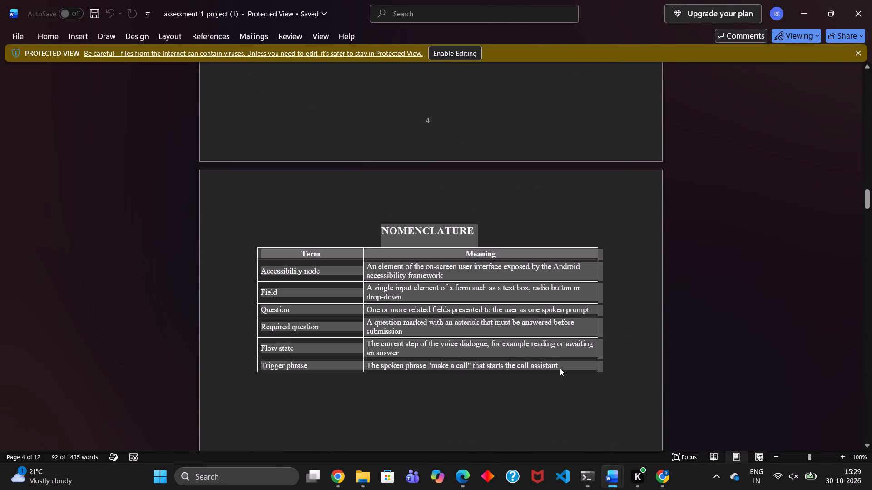
pyautogui.hotkey('ctrl', 'c')
pyautogui.click(560, 368)
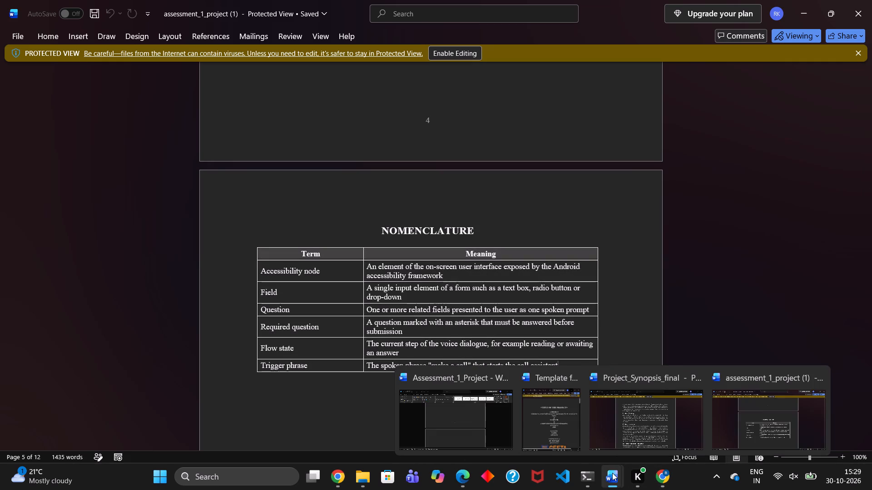
# Switch to the Assessment_1_Project document and start inserting a table on the empty page after page 4.
pyautogui.click(451, 422)
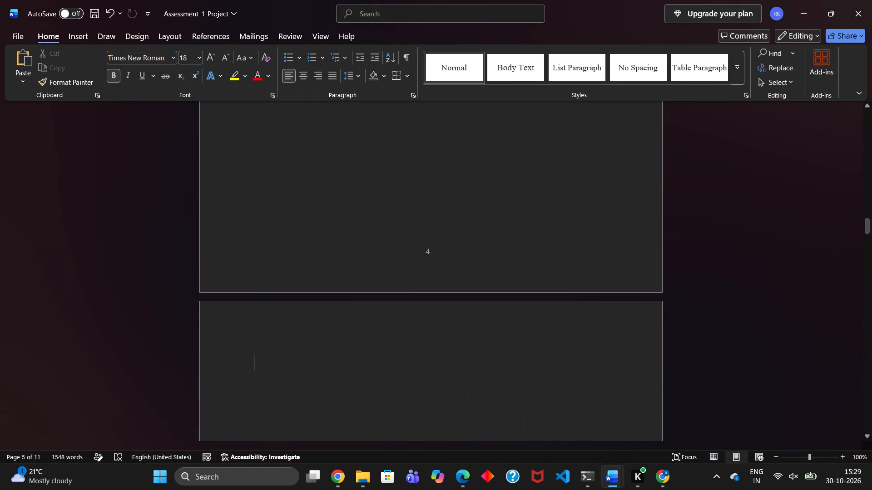
pyautogui.click(77, 30)
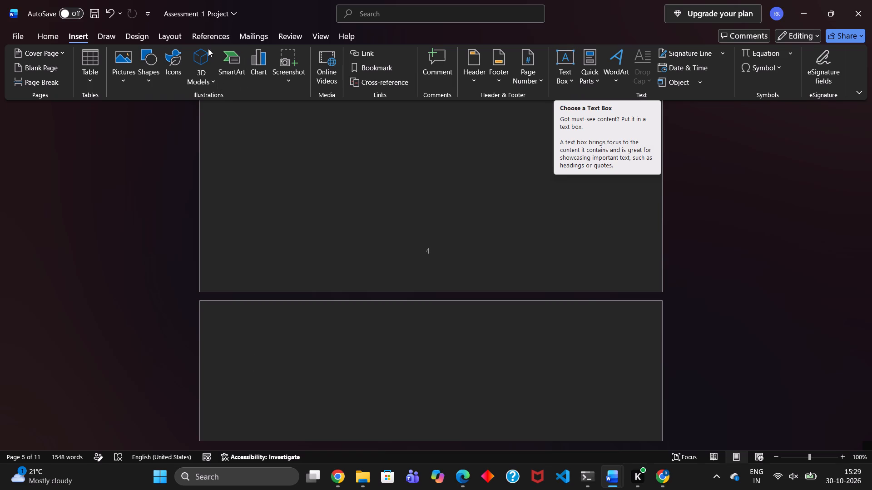
pyautogui.click(84, 68)
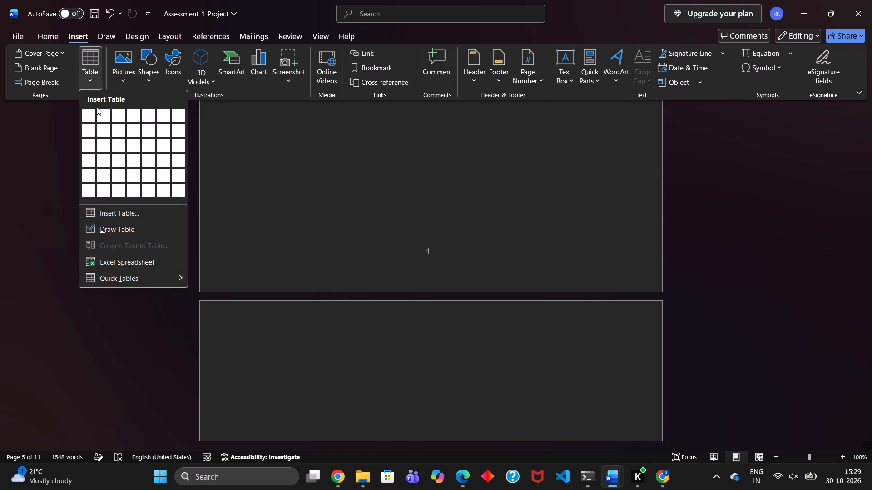
# Insert a table of two columns and one row at the top of the empty page after page 4.
pyautogui.click(104, 118)
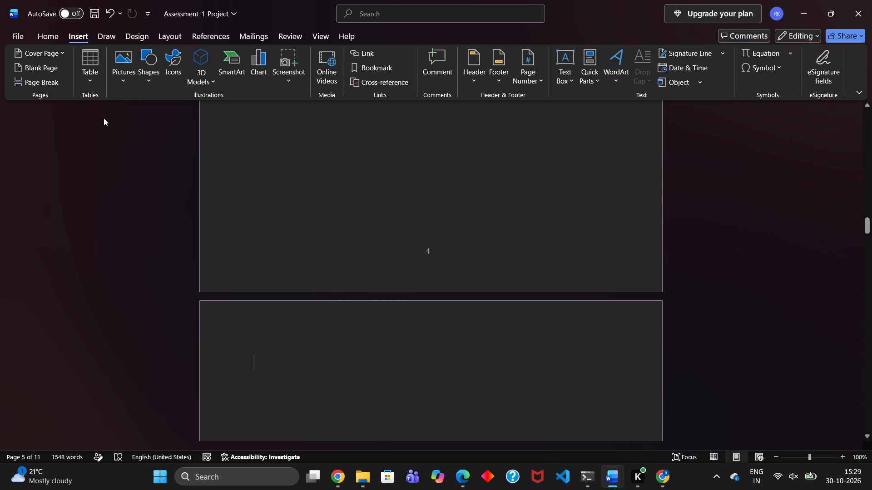
pyautogui.click(353, 353)
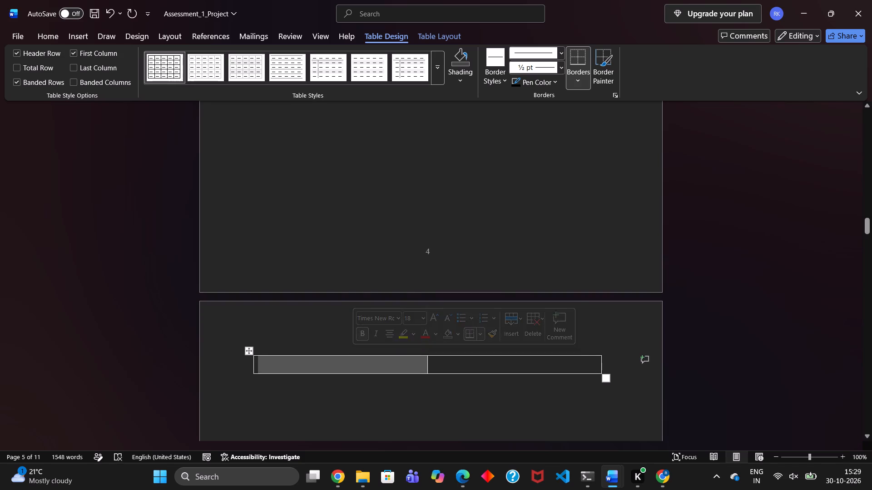
# Add a line above the new table and enter the heading Nomenclature on it.
pyautogui.click(317, 337)
pyautogui.click(309, 267)
pyautogui.press('Return')
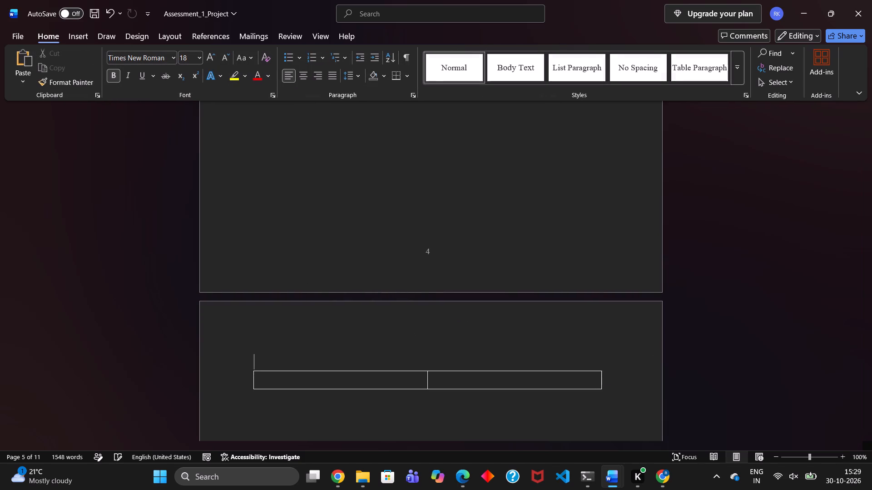
pyautogui.press('Tab')
pyautogui.press('BackSpace')
pyautogui.press('Tab')
pyautogui.press('BackSpace')
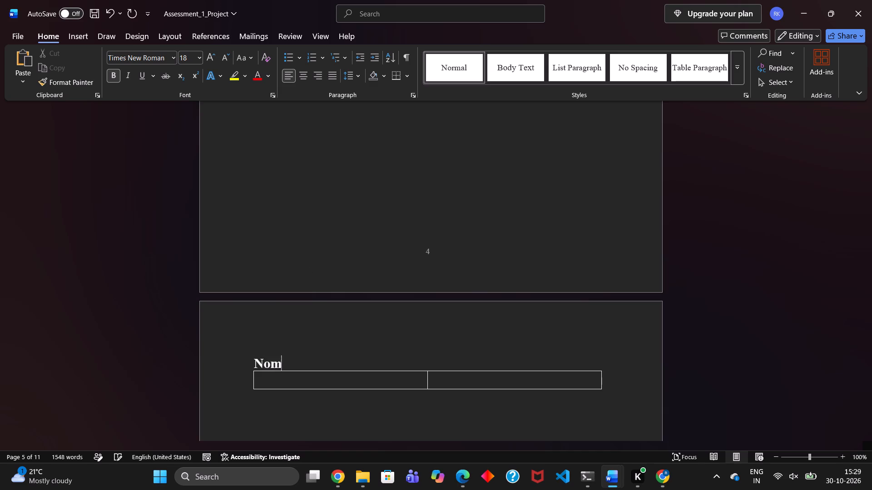
pyautogui.press('BackSpace')
pyautogui.write('menclature')
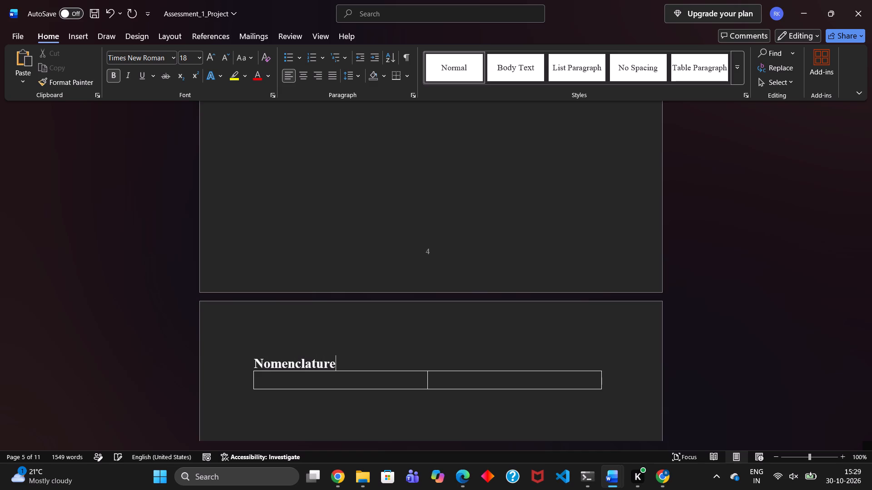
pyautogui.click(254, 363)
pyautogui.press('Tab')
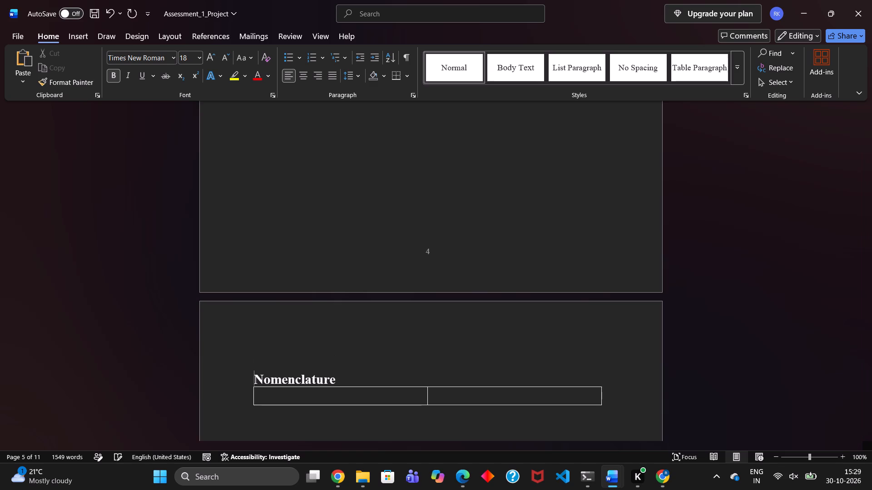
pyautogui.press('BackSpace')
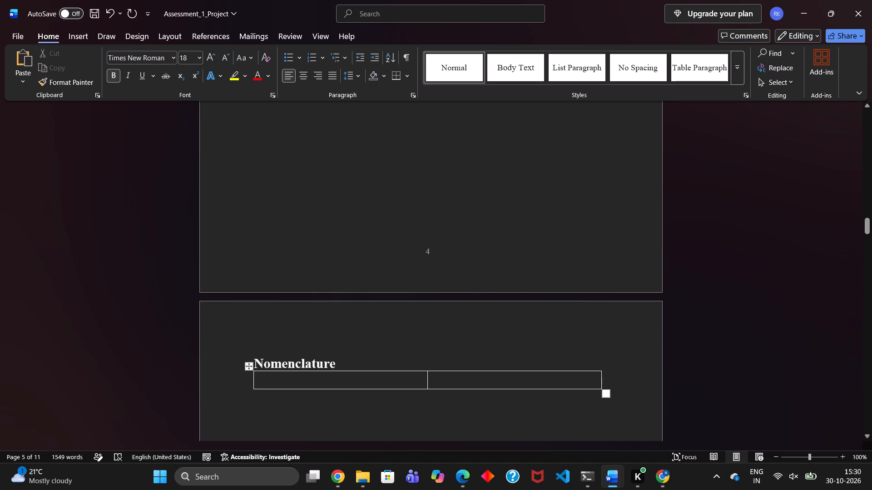
# Insert a blank line between the Nomenclature heading and the table.
pyautogui.click(343, 367)
pyautogui.press('Return')
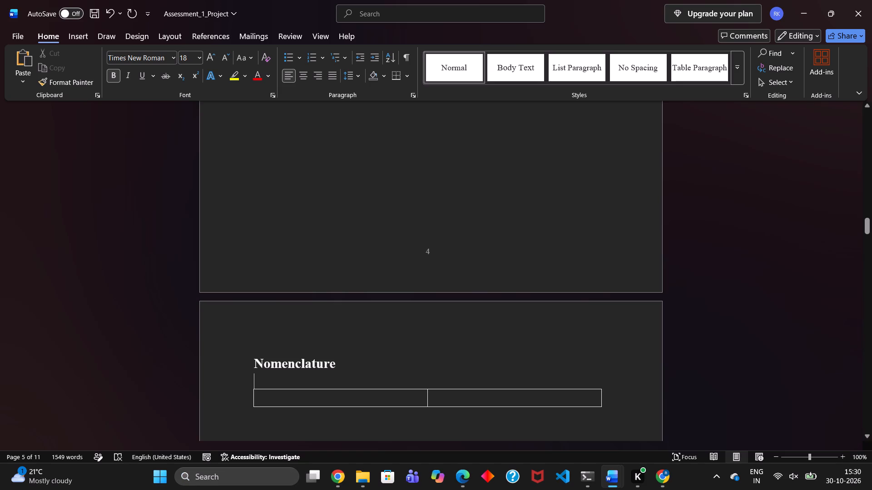
# Shift the Nomenclature heading to roughly the middle of the line with leading spaces.
pyautogui.click(253, 358)
pyautogui.press('space')
pyautogui.press('space')
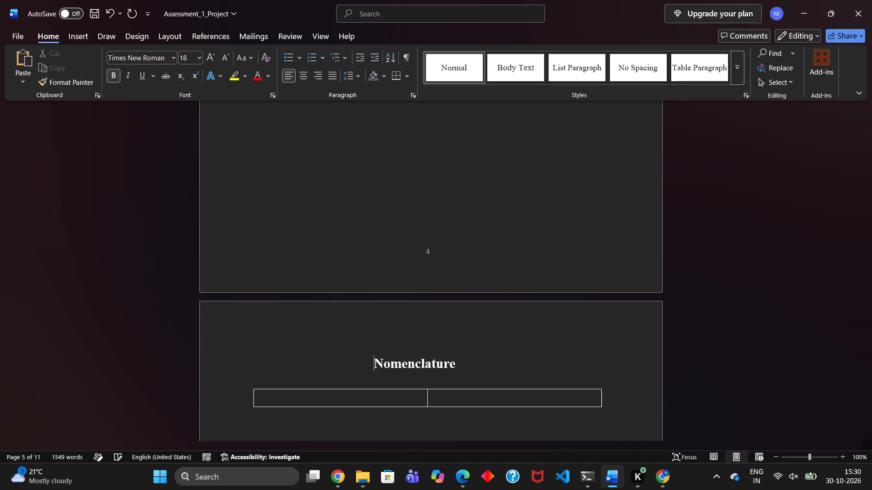
pyautogui.press('space')
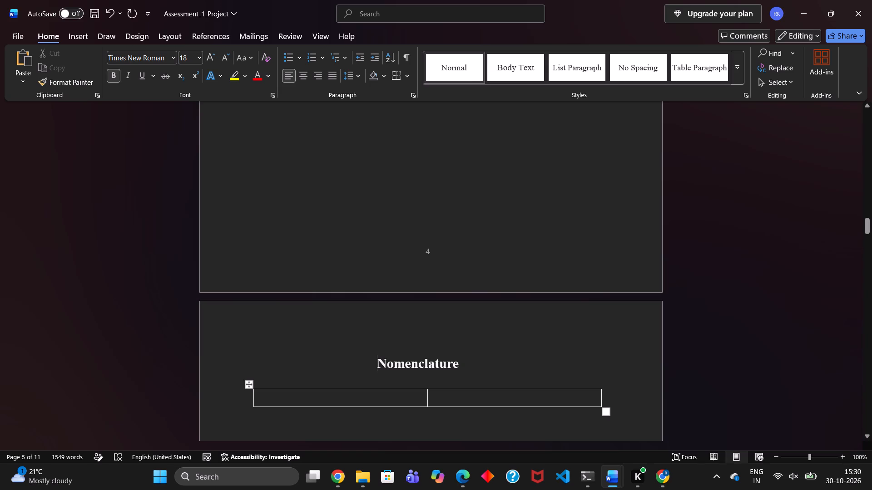
pyautogui.click(348, 401)
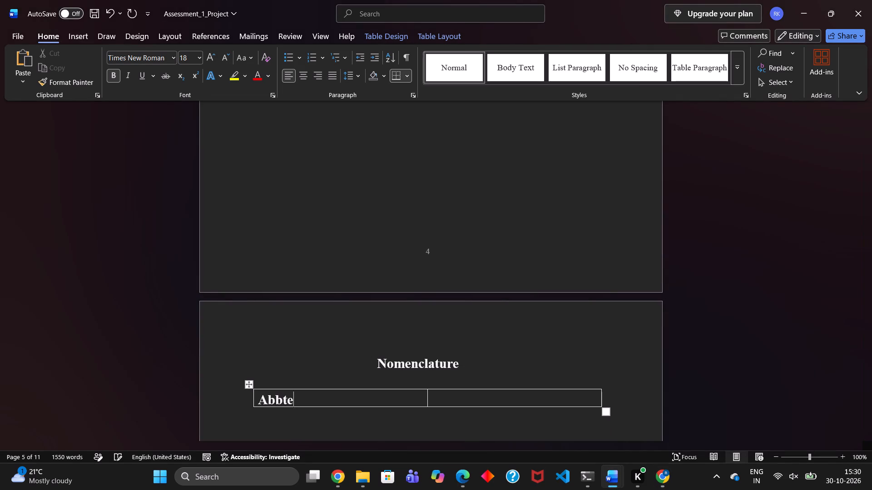
pyautogui.press('BackSpace')
pyautogui.press('BackSpace')
pyautogui.write('reviation')
# Format the Abbreviation header text at size 14 and centre it in its cell.
pyautogui.moveTo(337, 405); pyautogui.dragTo(259, 402)
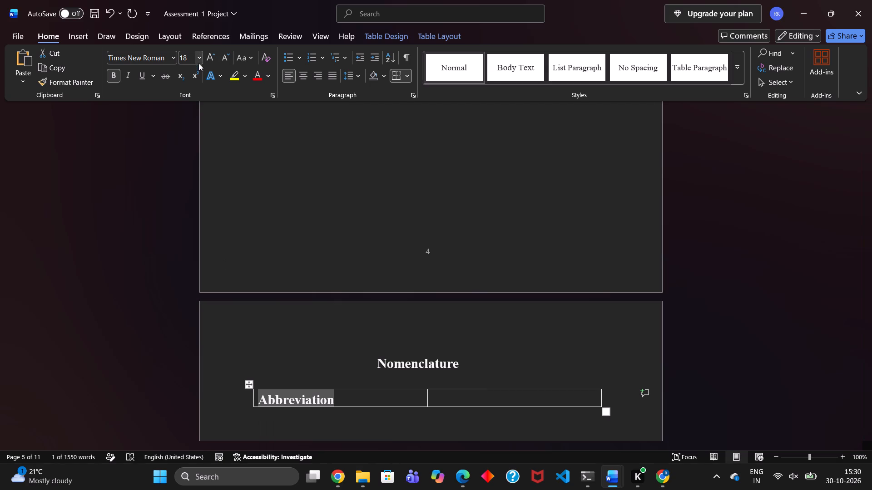
pyautogui.click(203, 57)
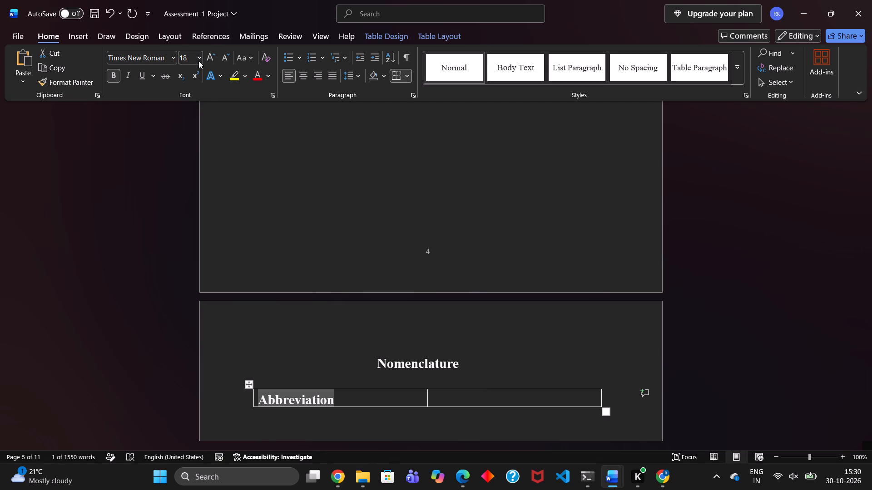
pyautogui.click(198, 61)
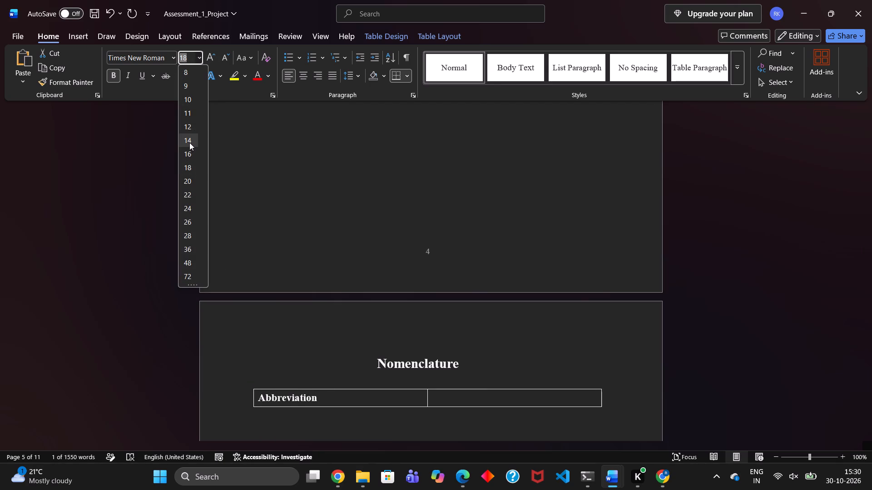
pyautogui.click(189, 142)
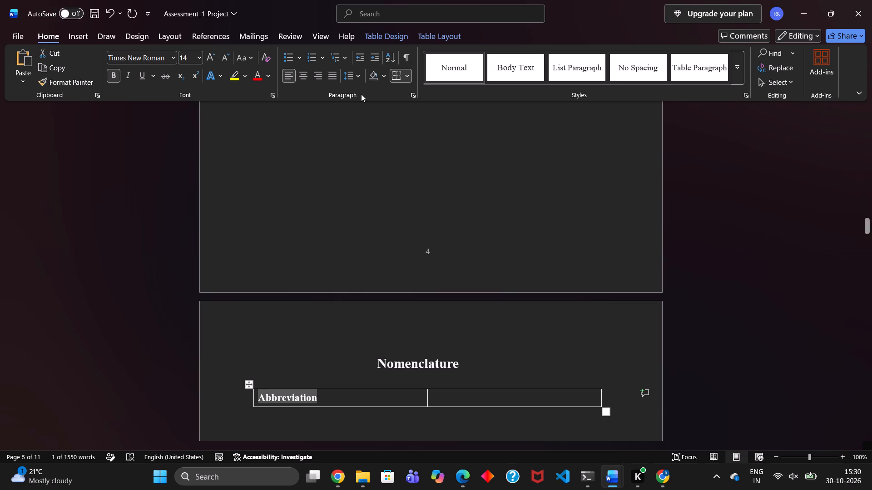
pyautogui.click(303, 71)
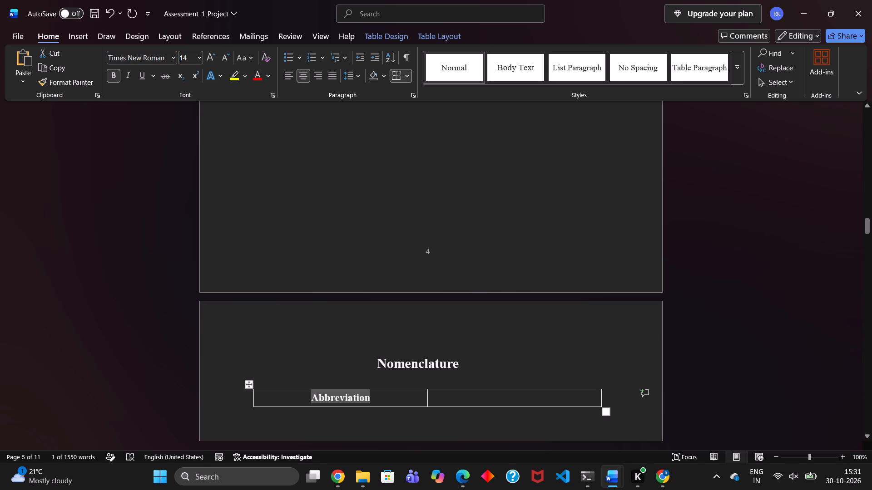
pyautogui.click(470, 368)
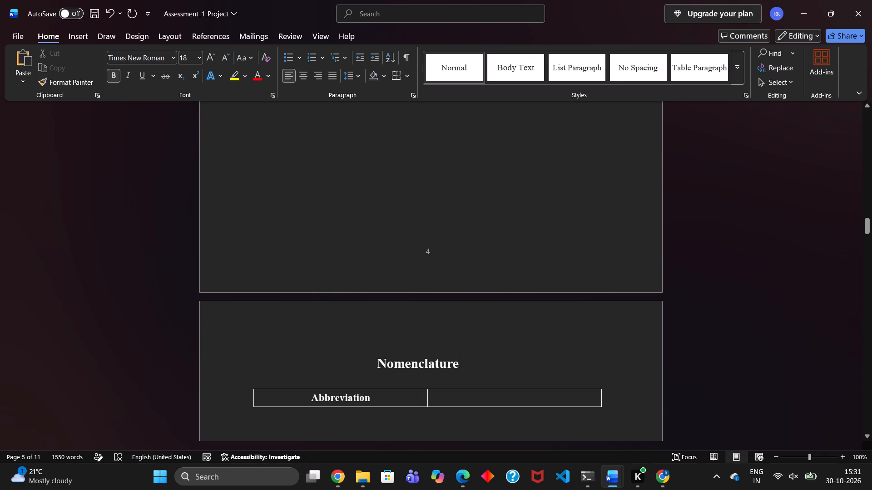
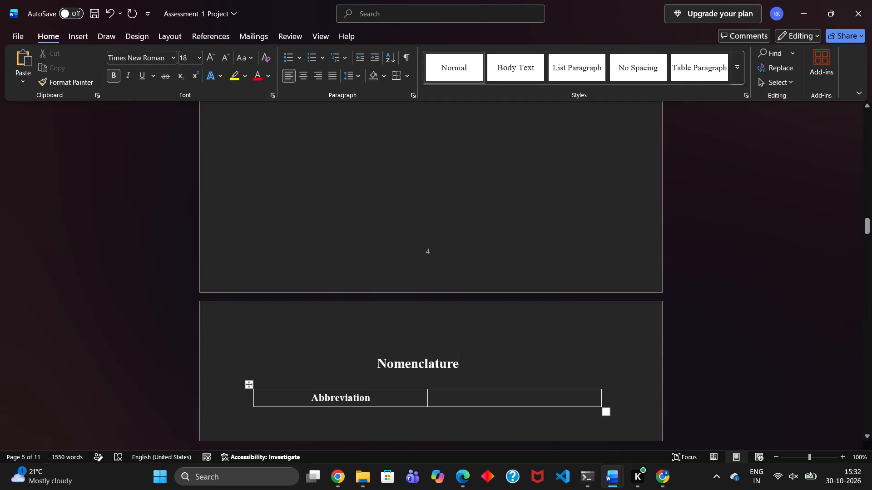
# Place the text cursor in the empty second header cell of the Nomenclature table, beside Abbreviation.
pyautogui.click(462, 407)
pyautogui.click(451, 395)
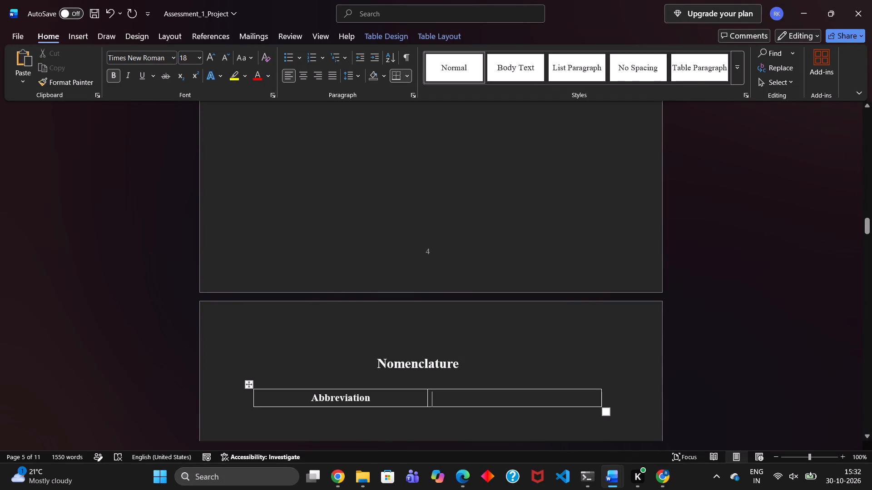
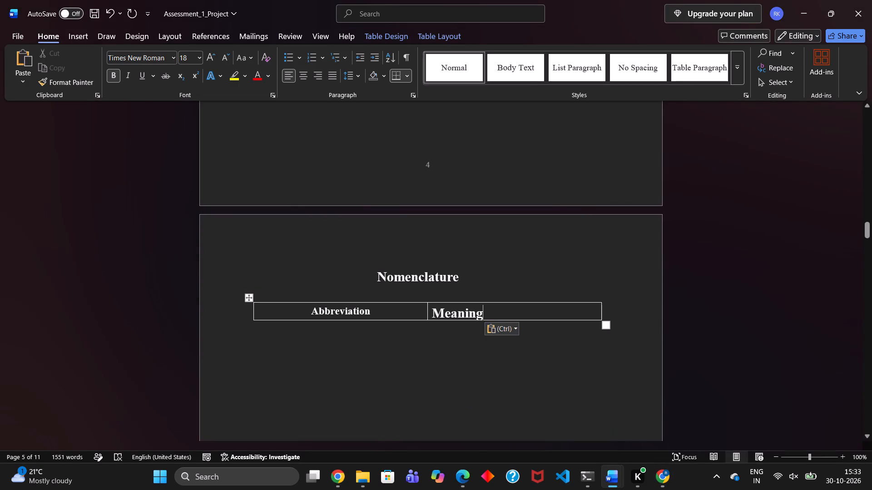
# Set the "Meaning" header text to 14 pt and centre it in its cell.
pyautogui.moveTo(491, 314); pyautogui.dragTo(426, 312)
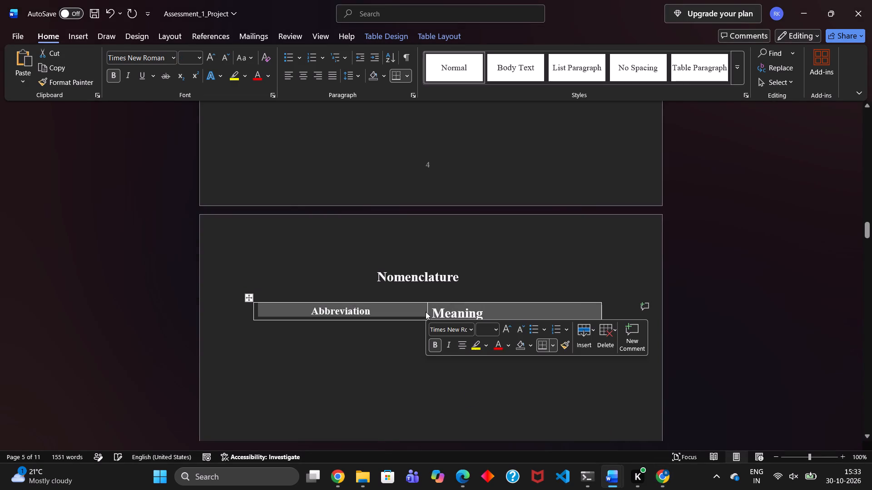
pyautogui.click(489, 309)
pyautogui.moveTo(488, 312); pyautogui.dragTo(430, 314)
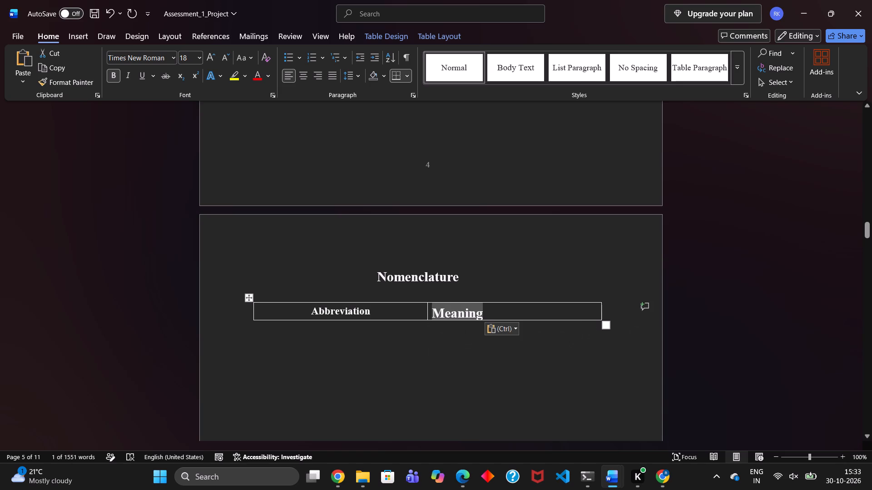
pyautogui.click(296, 187)
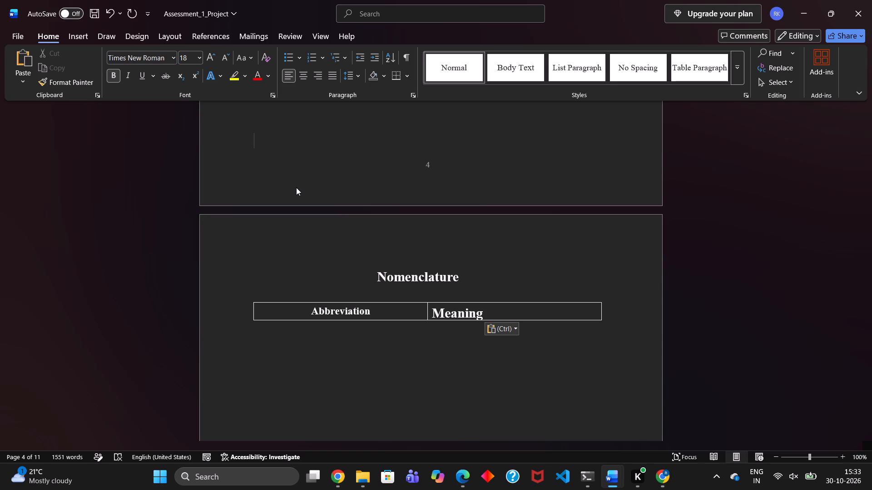
pyautogui.moveTo(495, 311); pyautogui.dragTo(451, 315)
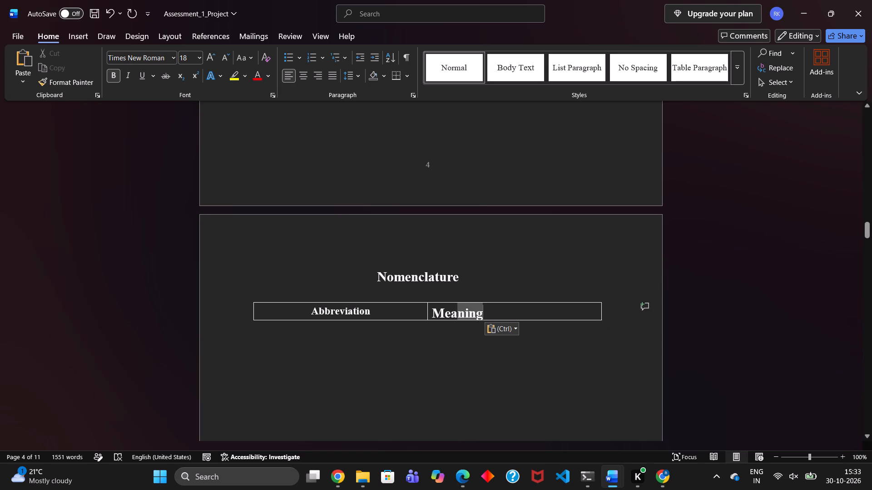
pyautogui.moveTo(451, 315); pyautogui.dragTo(427, 316)
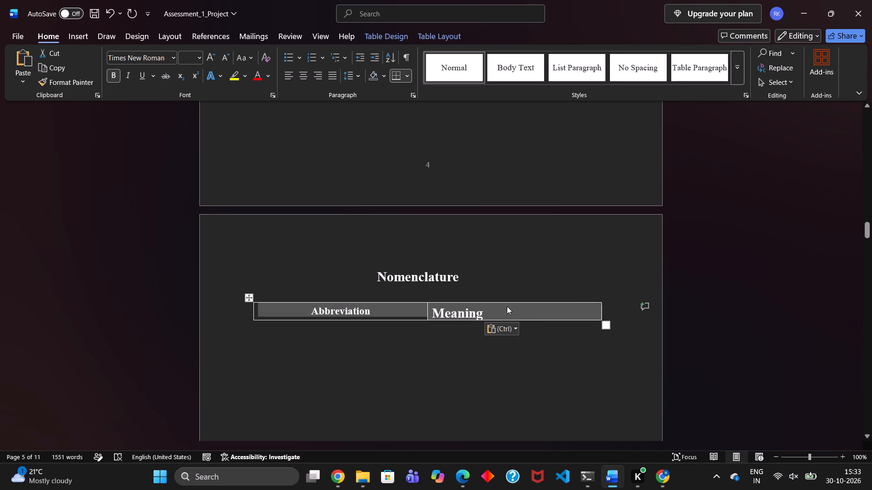
pyautogui.click(499, 310)
pyautogui.moveTo(489, 313); pyautogui.dragTo(442, 313)
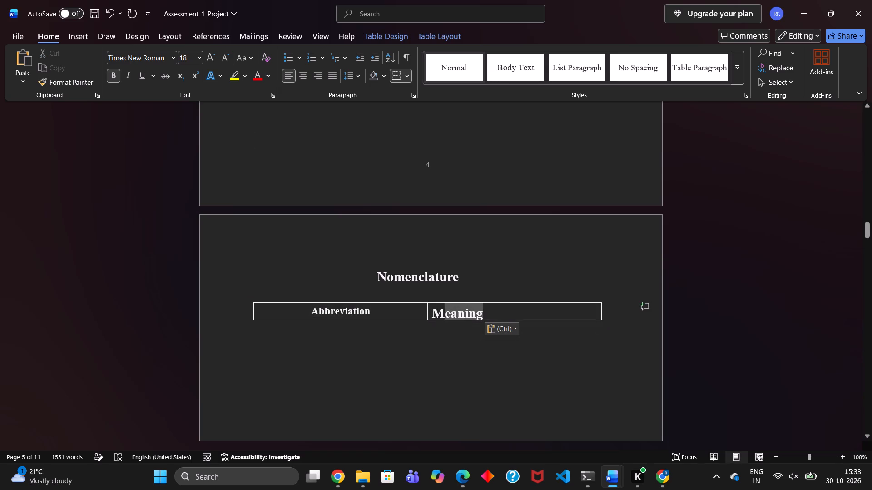
pyautogui.moveTo(442, 313); pyautogui.dragTo(433, 314)
pyautogui.click(200, 59)
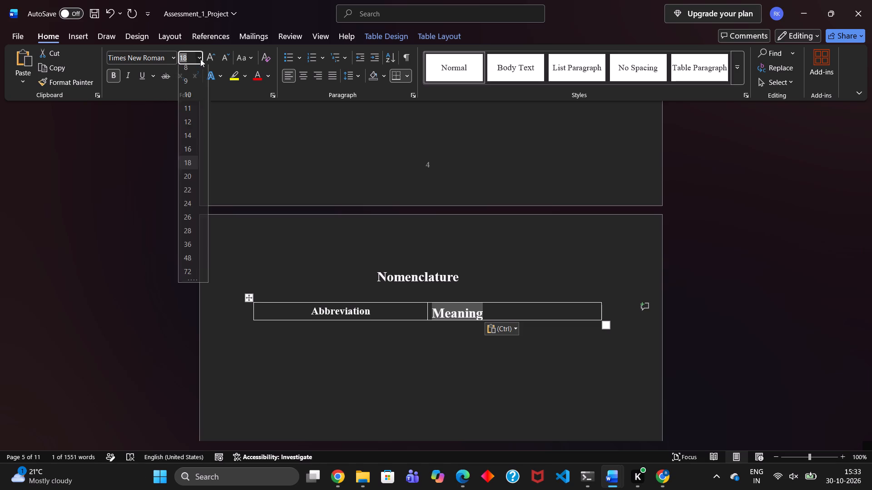
pyautogui.click(189, 141)
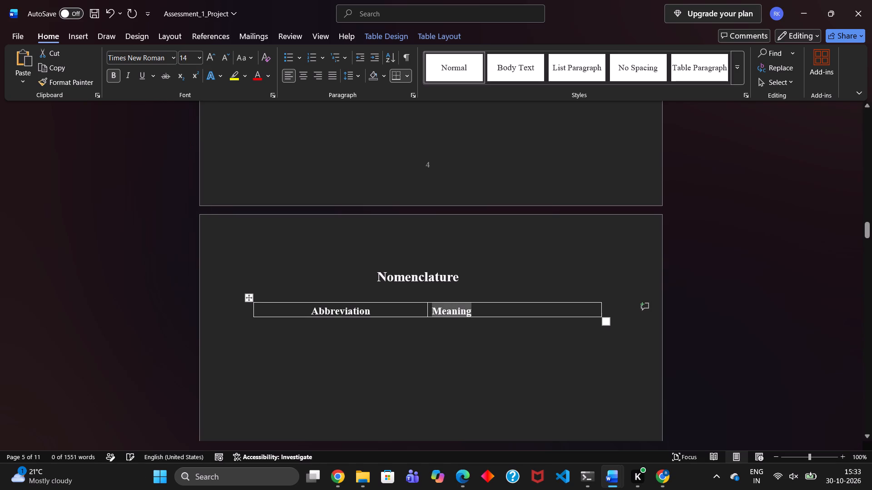
pyautogui.click(303, 74)
pyautogui.click(554, 370)
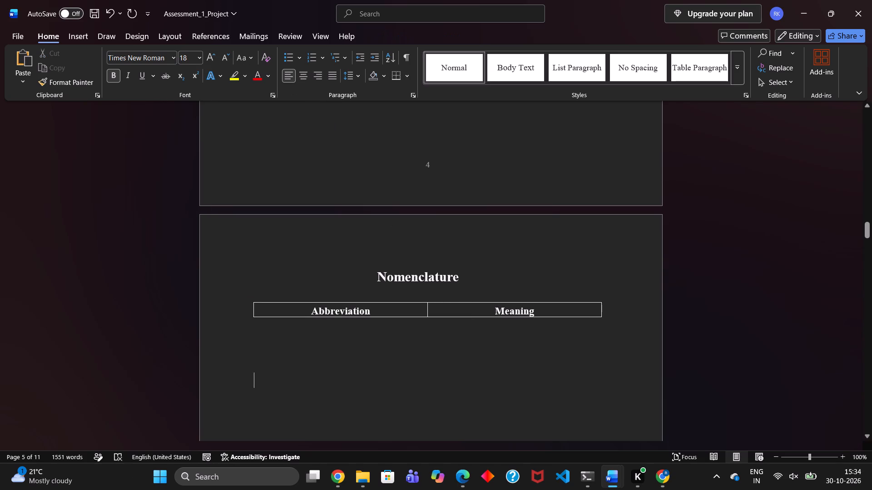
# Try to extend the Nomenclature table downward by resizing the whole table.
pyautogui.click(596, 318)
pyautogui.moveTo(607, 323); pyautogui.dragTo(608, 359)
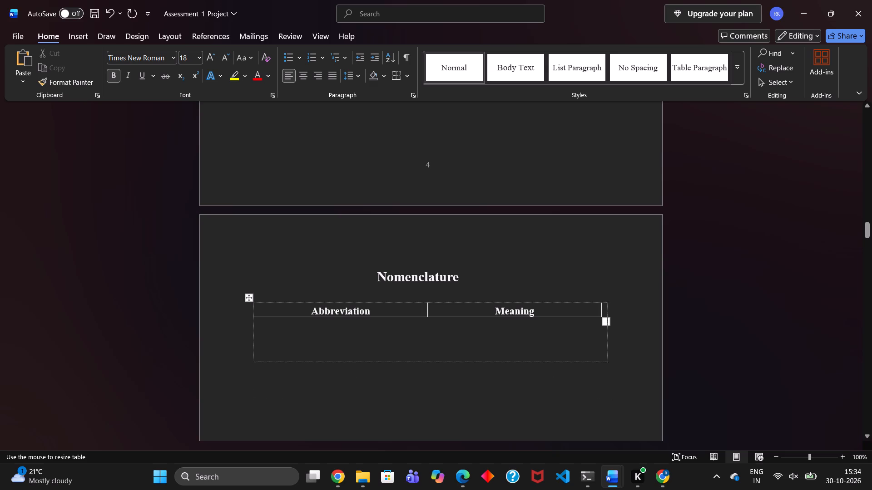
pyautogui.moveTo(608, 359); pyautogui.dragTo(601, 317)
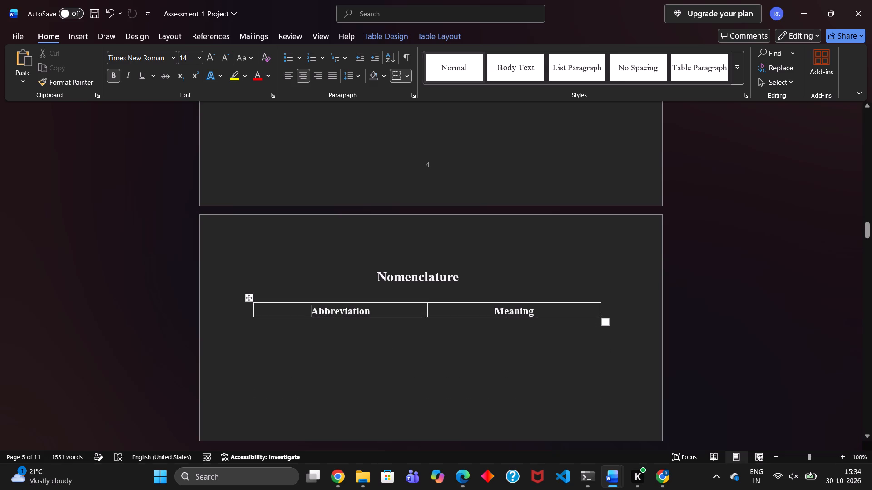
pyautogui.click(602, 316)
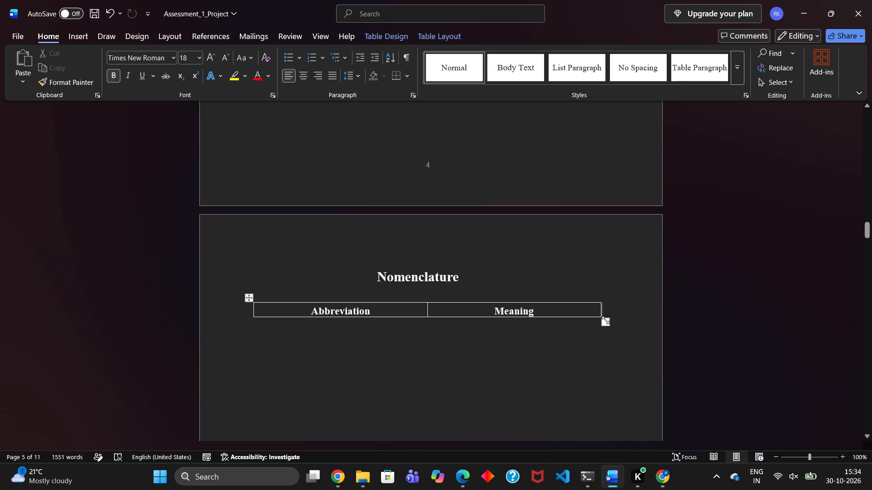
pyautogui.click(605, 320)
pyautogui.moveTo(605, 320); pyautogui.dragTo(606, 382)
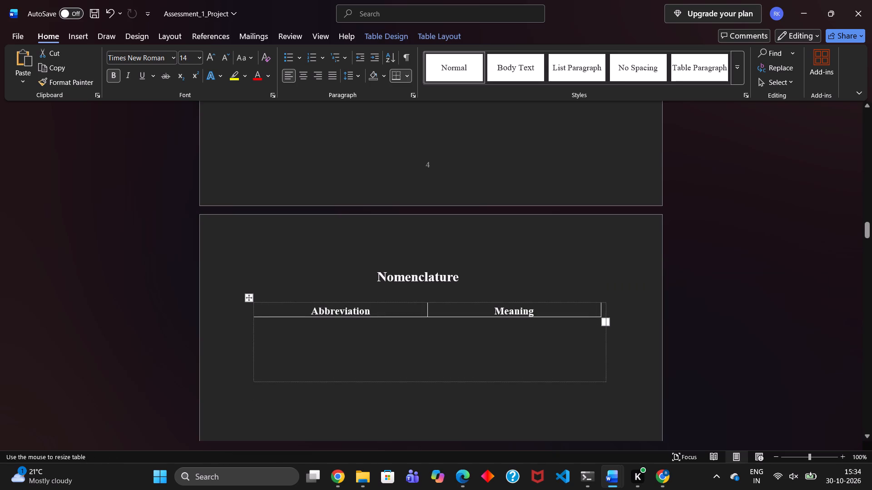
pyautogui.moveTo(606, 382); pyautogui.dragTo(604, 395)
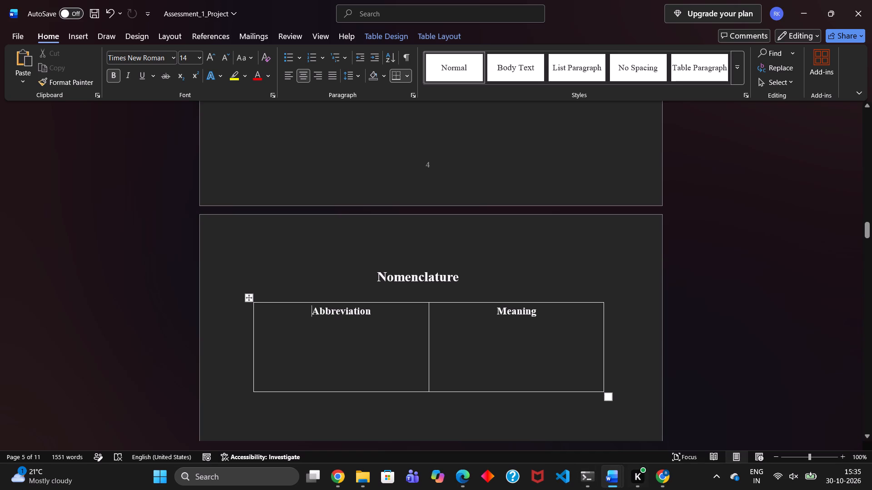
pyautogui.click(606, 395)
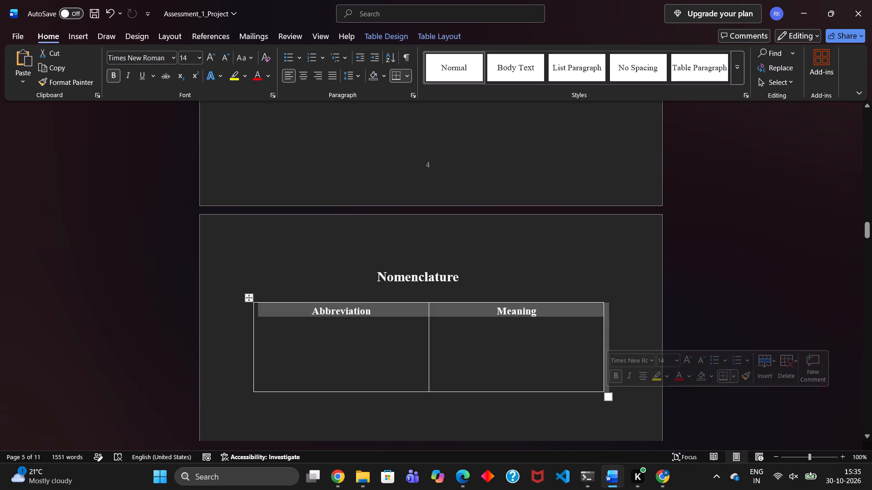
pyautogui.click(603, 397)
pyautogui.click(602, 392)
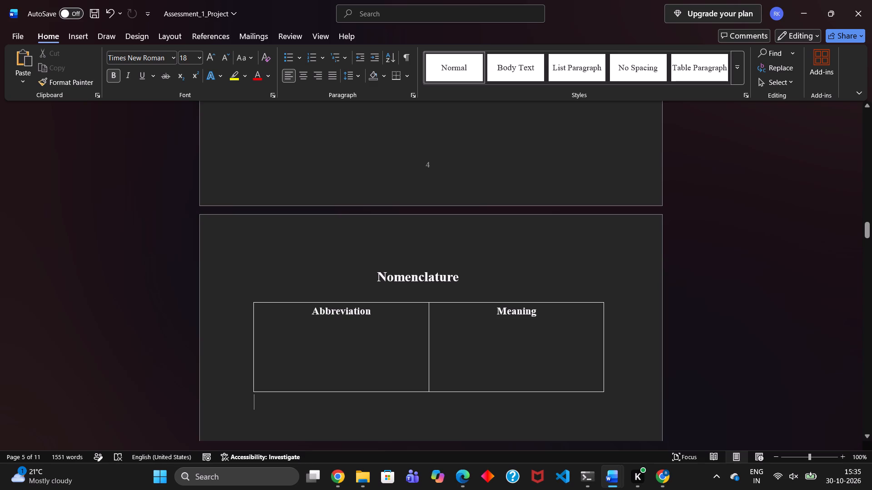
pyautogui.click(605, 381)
# Shrink the Nomenclature table's height so its header row is only slightly taller than the text.
pyautogui.moveTo(605, 396); pyautogui.dragTo(601, 324)
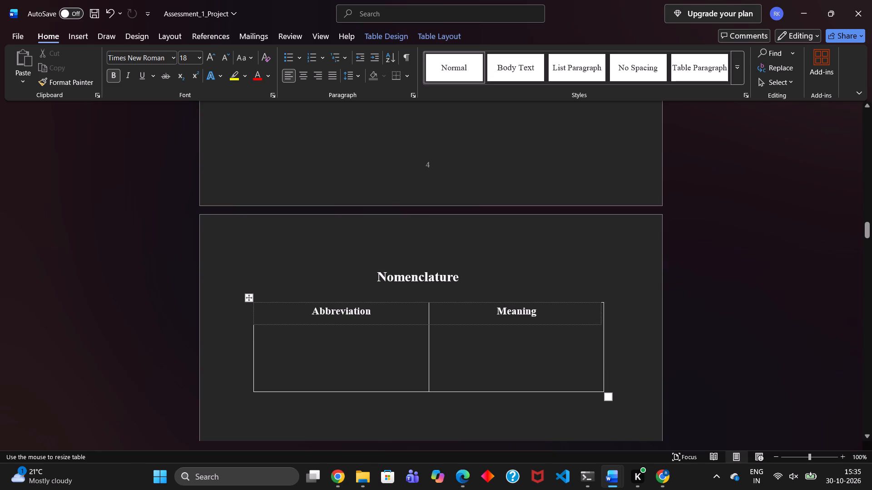
pyautogui.moveTo(601, 324); pyautogui.dragTo(602, 324)
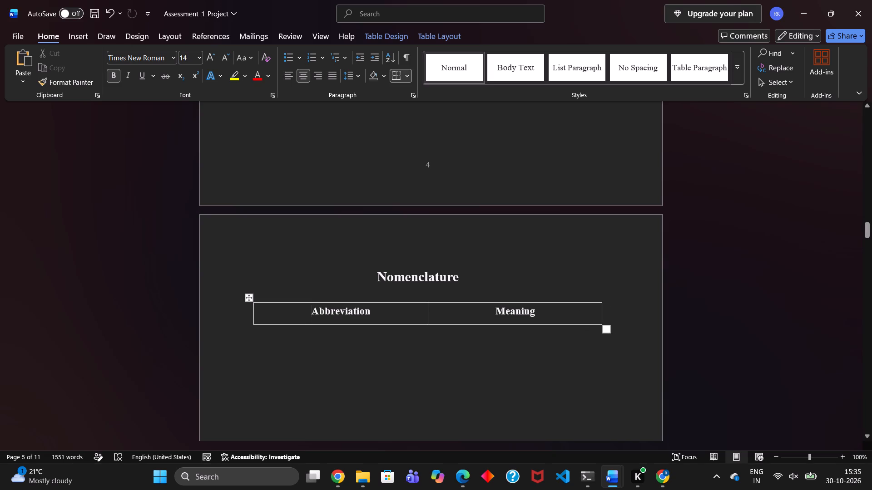
pyautogui.click(607, 332)
# Add five empty rows below the Abbreviation and Meaning header row of the Nomenclature table.
pyautogui.click(606, 314)
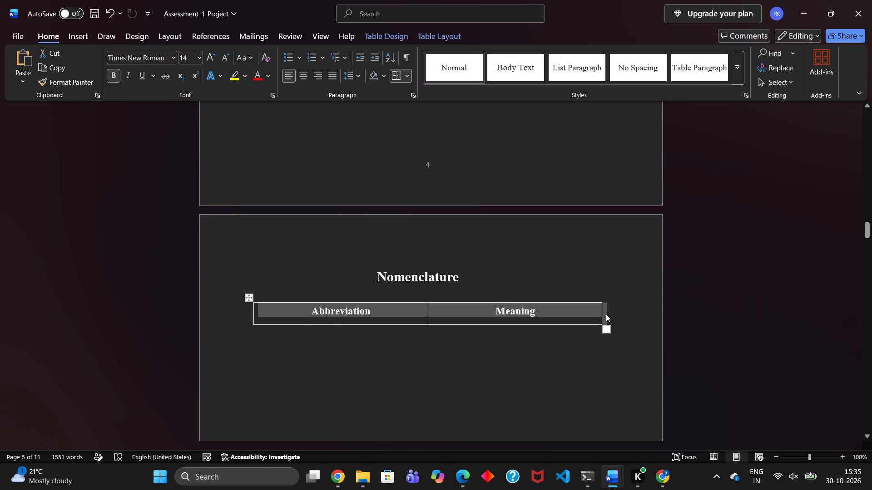
pyautogui.press('Return')
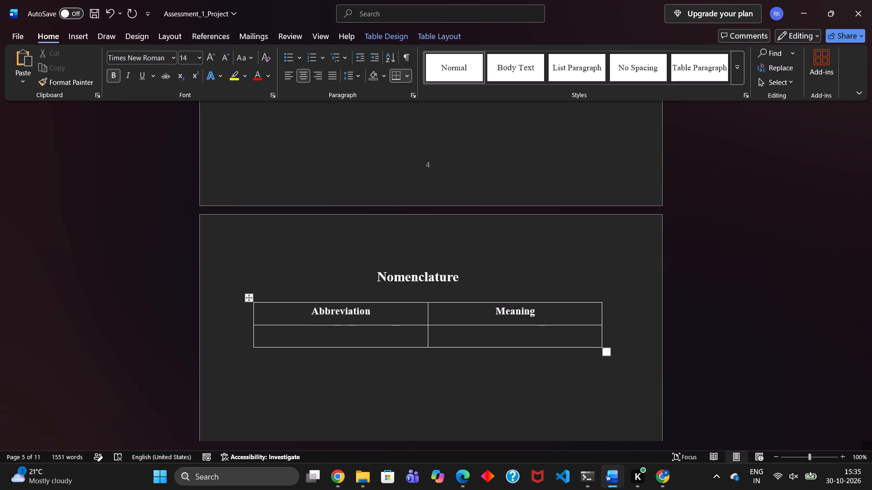
pyautogui.click(605, 331)
pyautogui.press('Return')
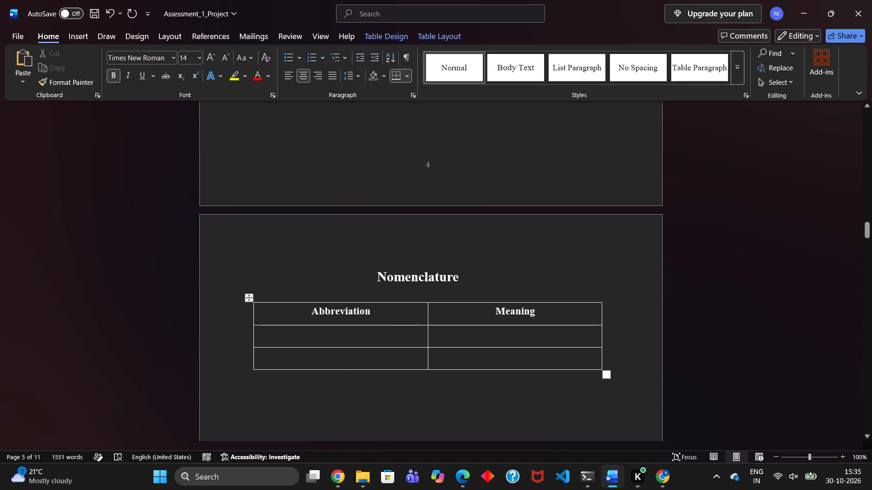
pyautogui.press('Return')
pyautogui.press('BackSpace')
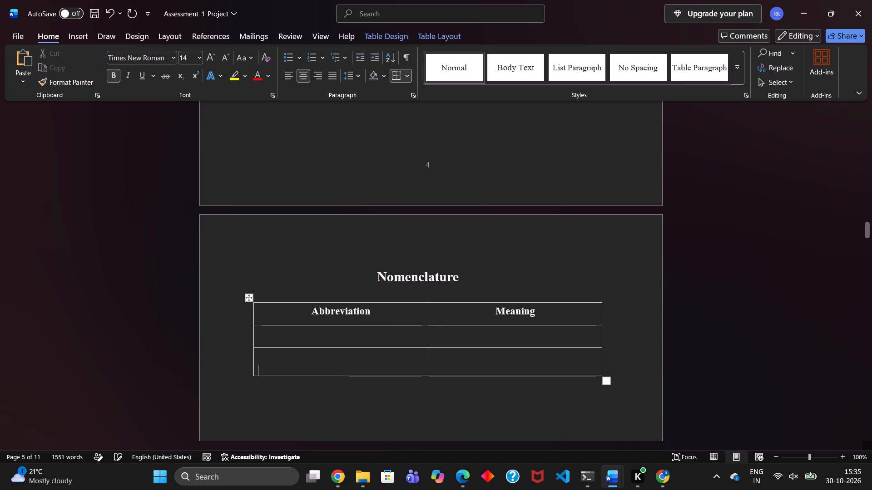
pyautogui.press('BackSpace')
pyautogui.click(607, 362)
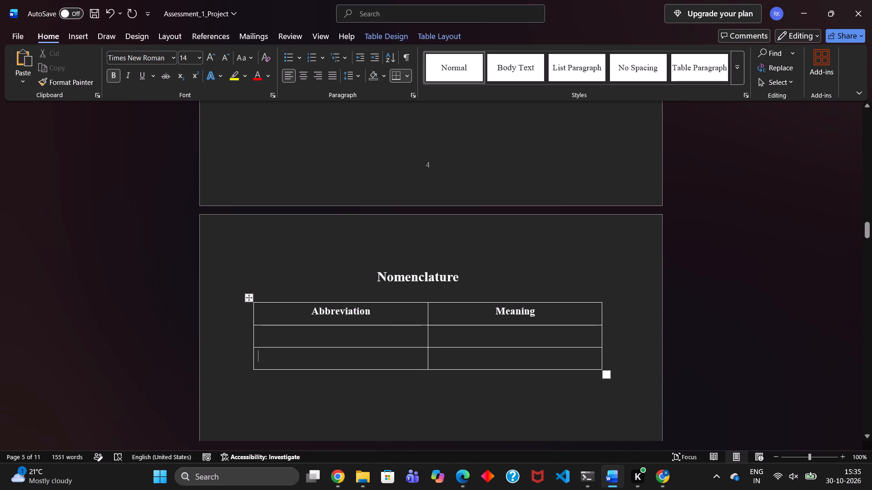
pyautogui.press('Return')
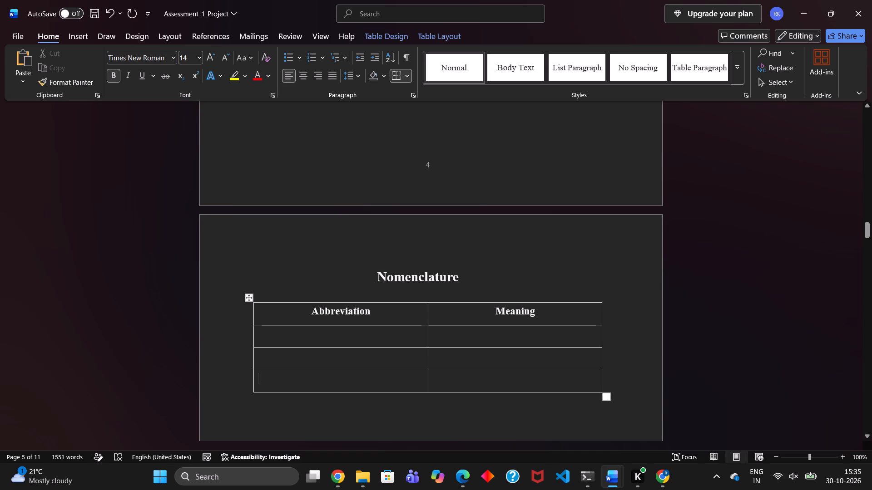
pyautogui.click(605, 383)
pyautogui.press('Return')
pyautogui.press('Return')
pyautogui.press('BackSpace')
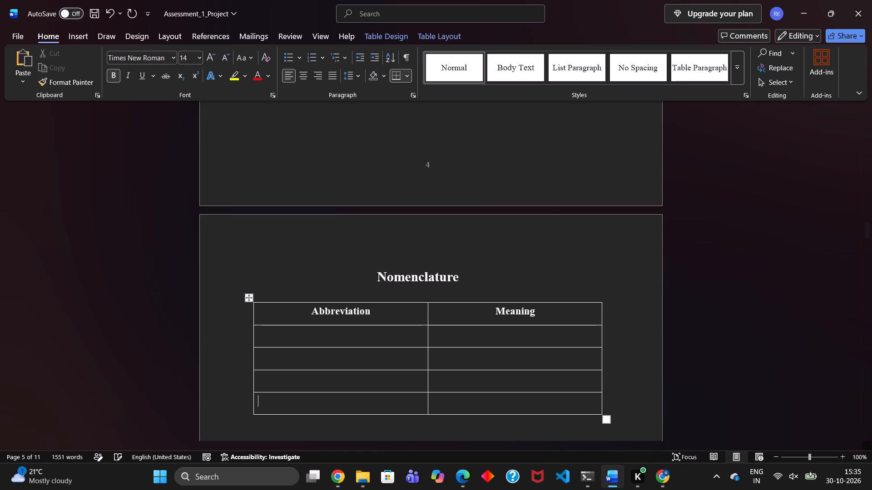
pyautogui.press('Return')
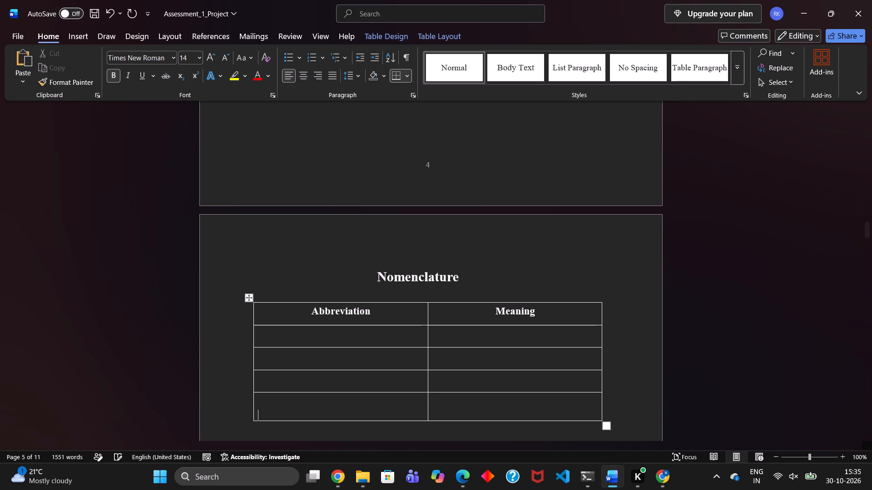
pyautogui.press('BackSpace')
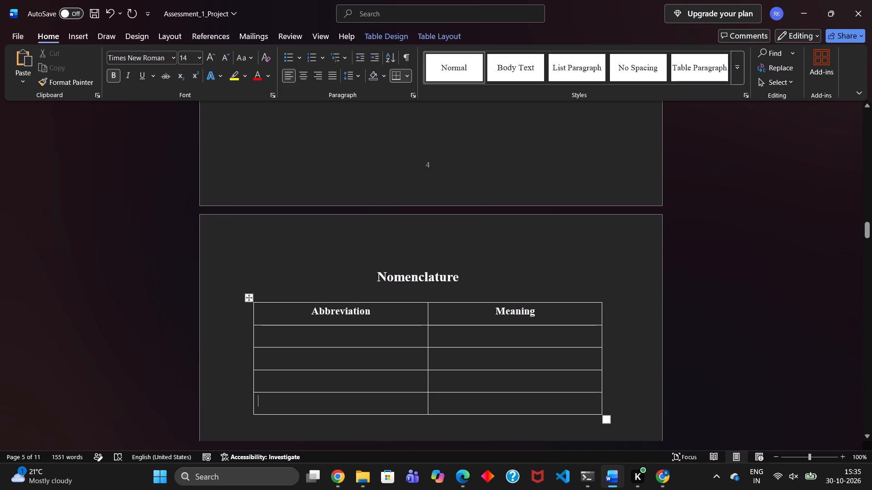
pyautogui.click(605, 407)
pyautogui.press('Return')
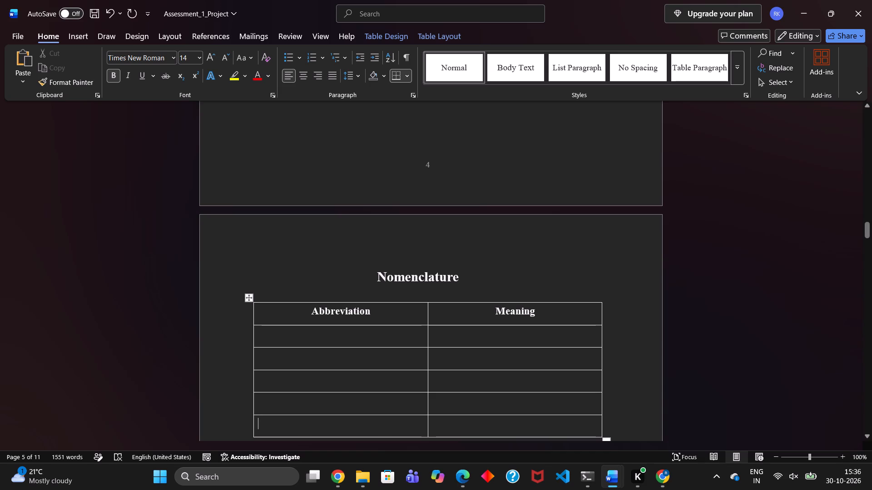
# Add three more empty rows at the bottom of the Nomenclature table, without extra blank lines inside the cells.
pyautogui.click(607, 428)
pyautogui.press('Return')
pyautogui.scroll(-1, 607, 428)
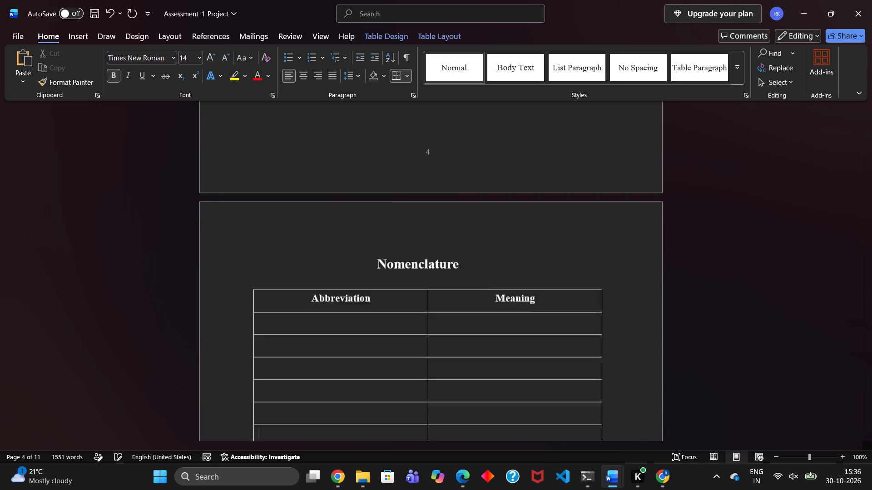
pyautogui.scroll(-1, 607, 428)
pyautogui.click(607, 380)
pyautogui.press('Return')
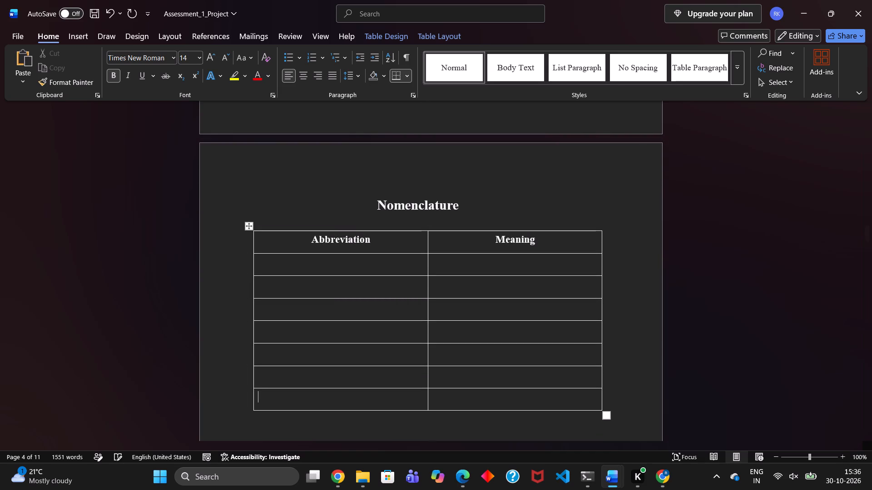
pyautogui.press('Return')
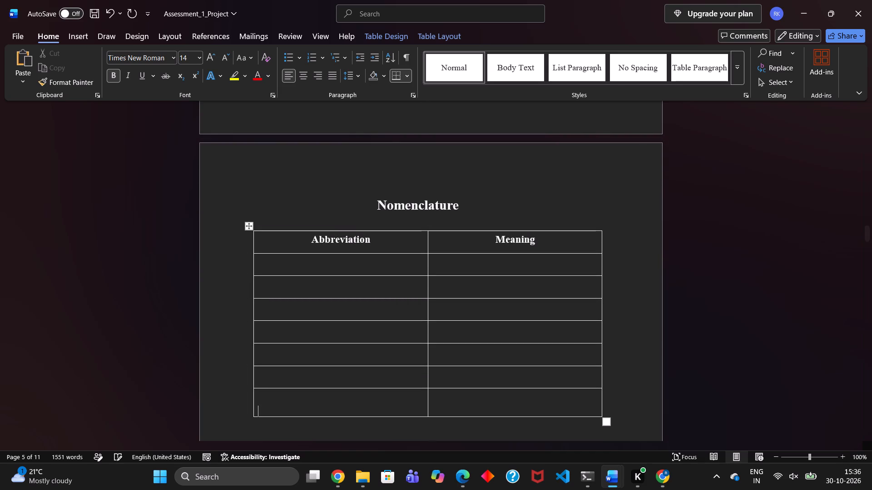
pyautogui.press('Return')
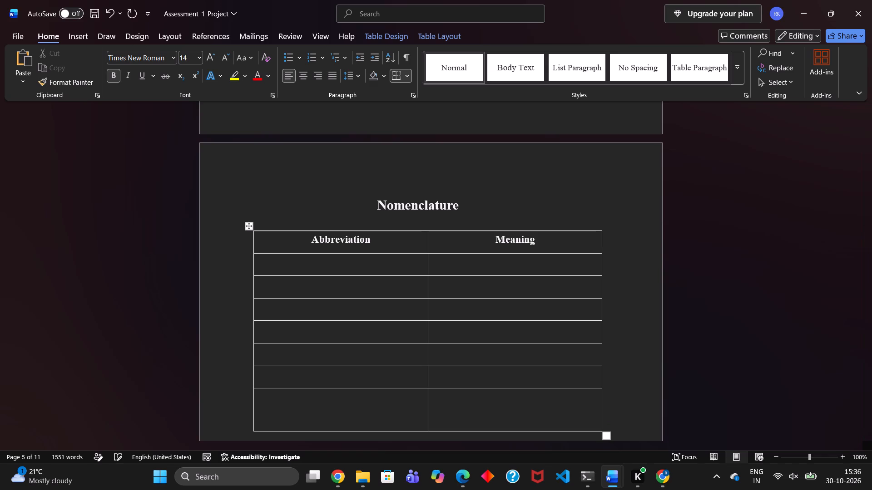
pyautogui.press('BackSpace')
pyautogui.press('BackSpace')
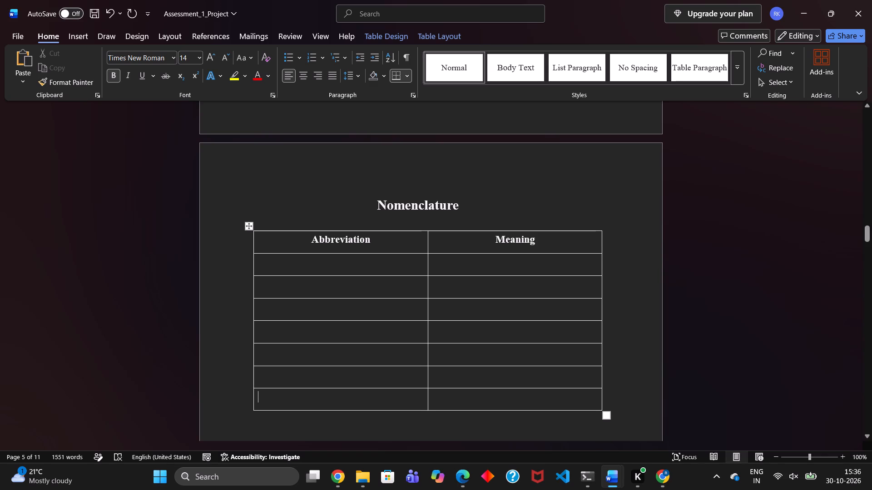
pyautogui.click(606, 400)
pyautogui.press('Return')
pyautogui.press('Return')
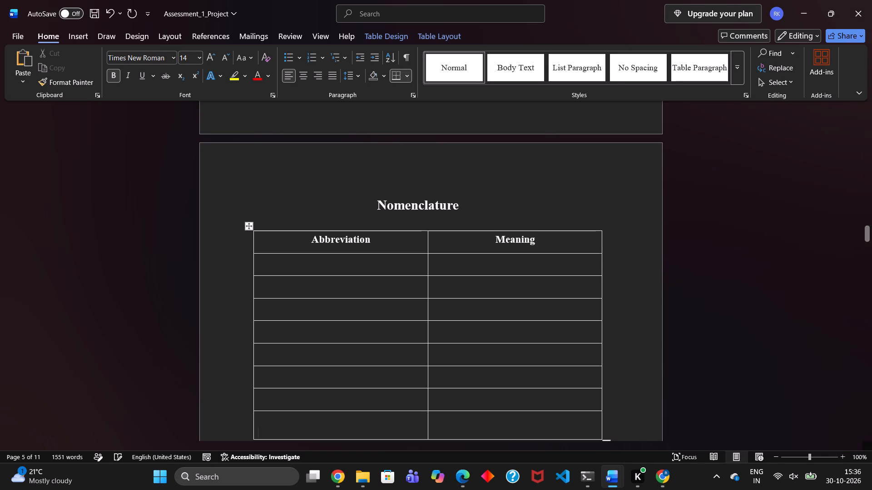
pyautogui.scroll(-1, 607, 417)
pyautogui.press('BackSpace')
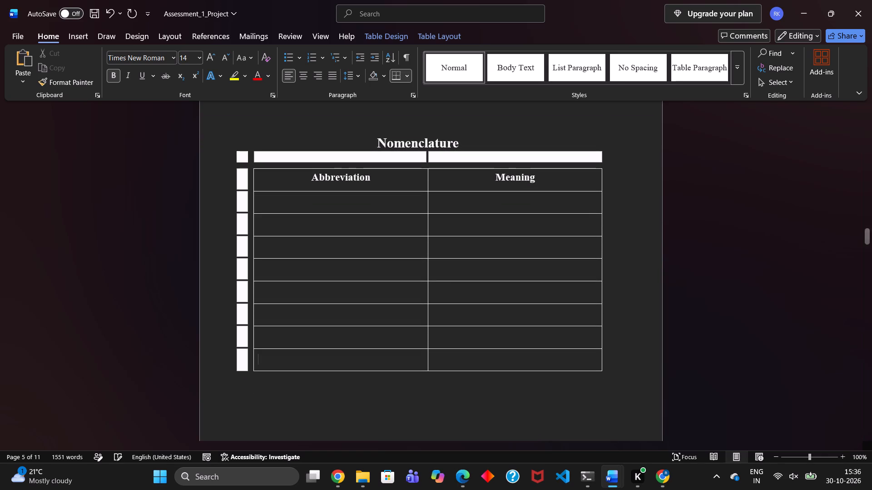
# Extend the Nomenclature table with four more single-line empty rows below its last row.
pyautogui.click(609, 365)
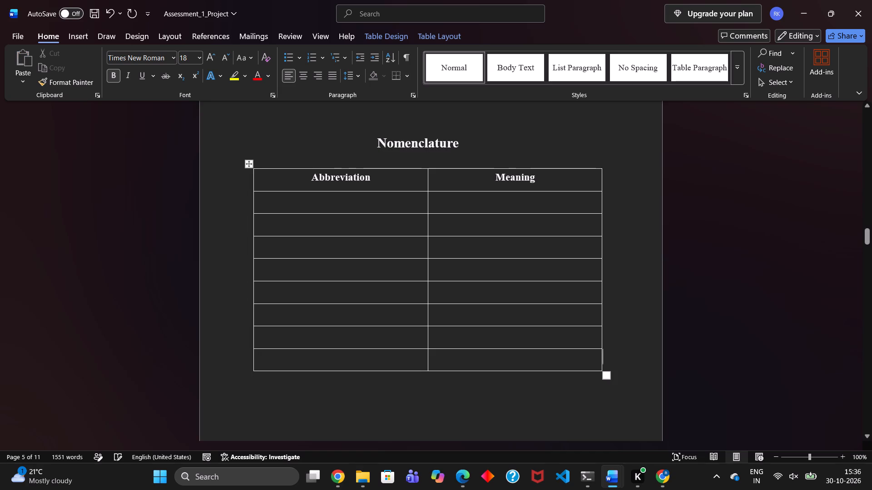
pyautogui.press('Return')
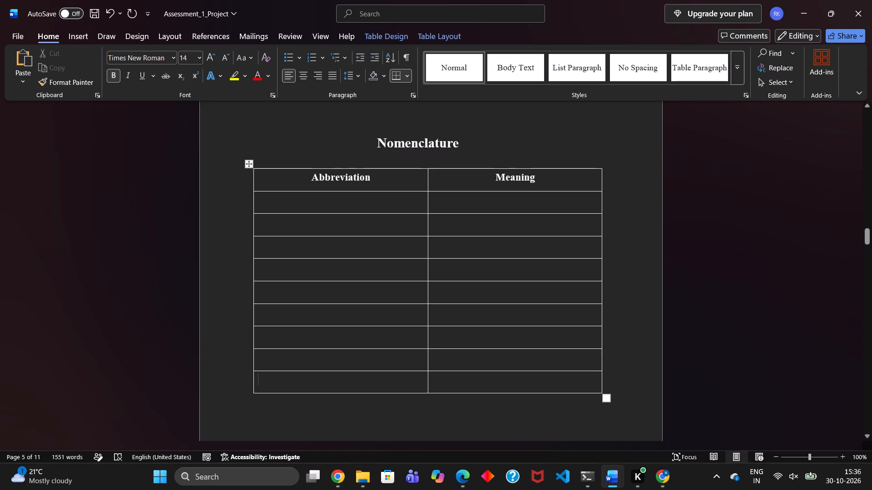
pyautogui.press('Return')
pyautogui.press('BackSpace')
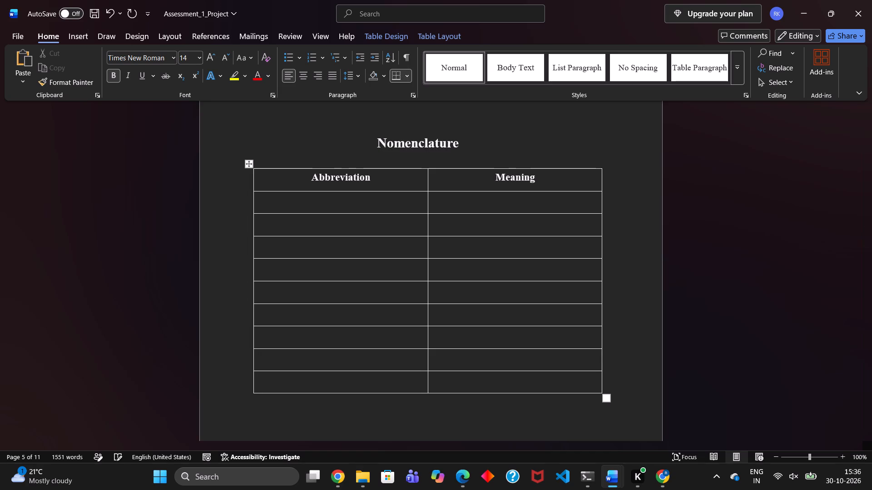
pyautogui.click(609, 386)
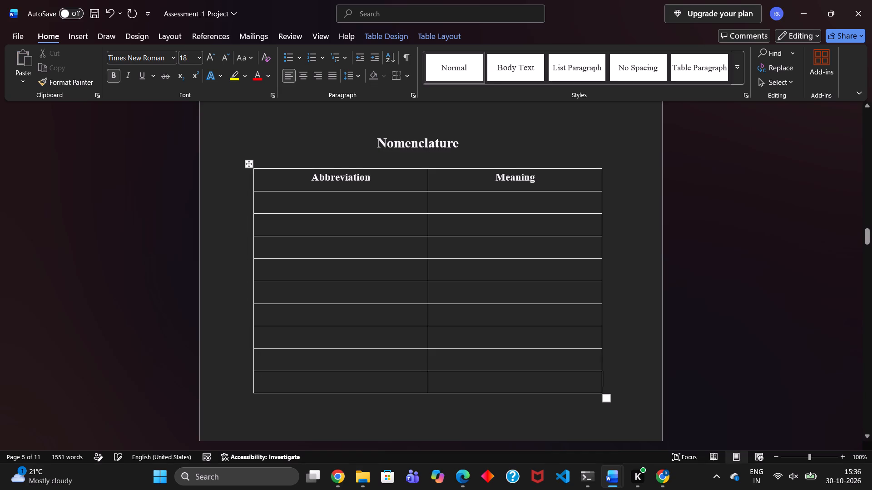
pyautogui.press('Return')
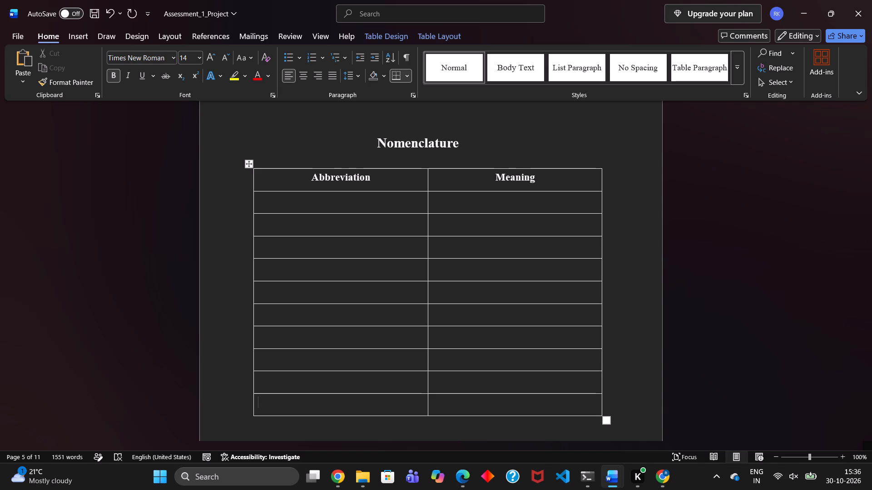
pyautogui.click(607, 402)
pyautogui.press('Return')
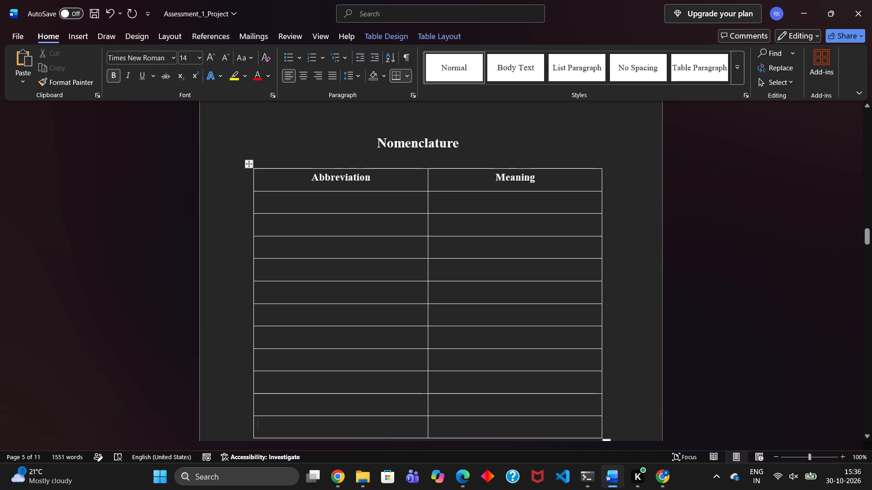
pyautogui.click(607, 423)
pyautogui.press('Return')
# Add another four empty rows below the last row of the Nomenclature table.
pyautogui.scroll(-2, 607, 423)
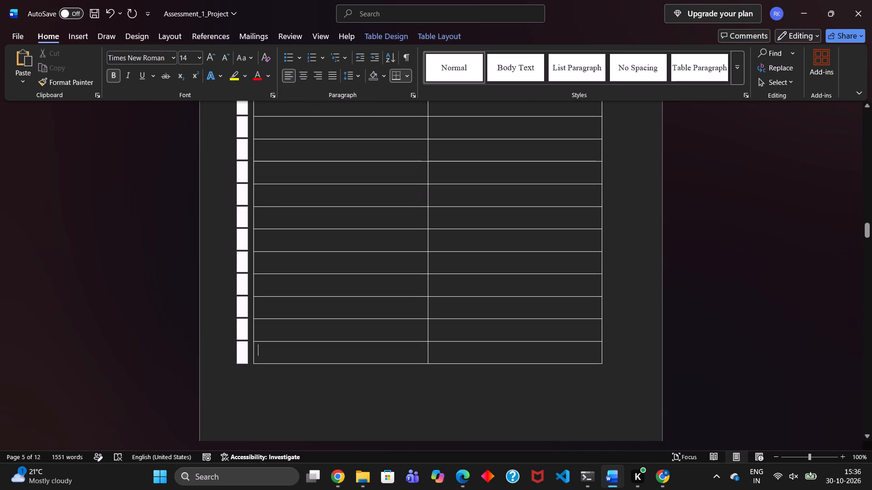
pyautogui.click(605, 353)
pyautogui.press('Return')
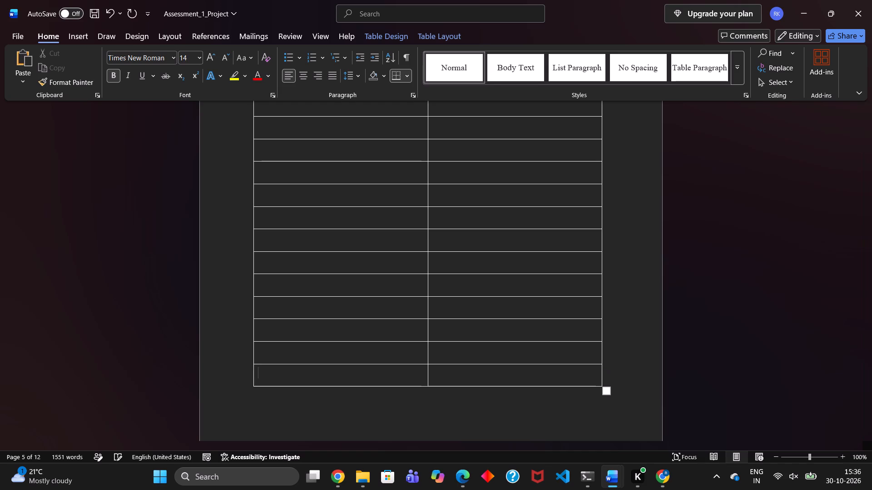
pyautogui.click(606, 371)
pyautogui.press('Return')
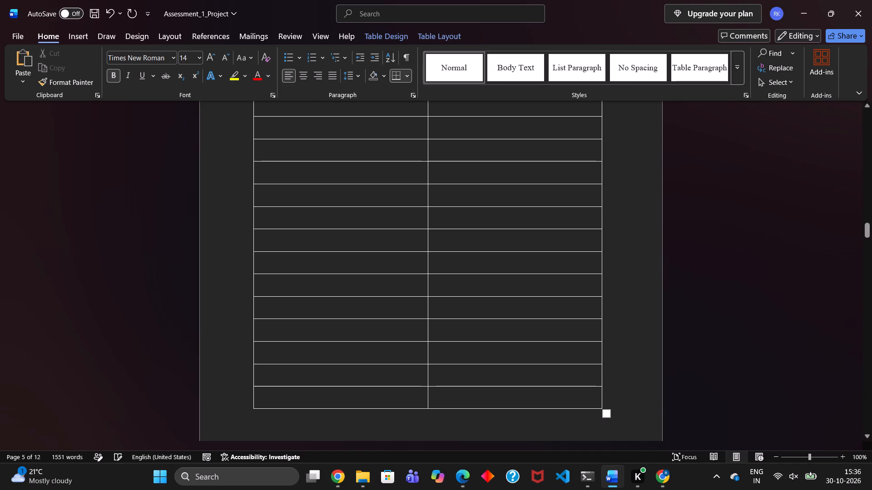
pyautogui.click(604, 396)
pyautogui.press('Return')
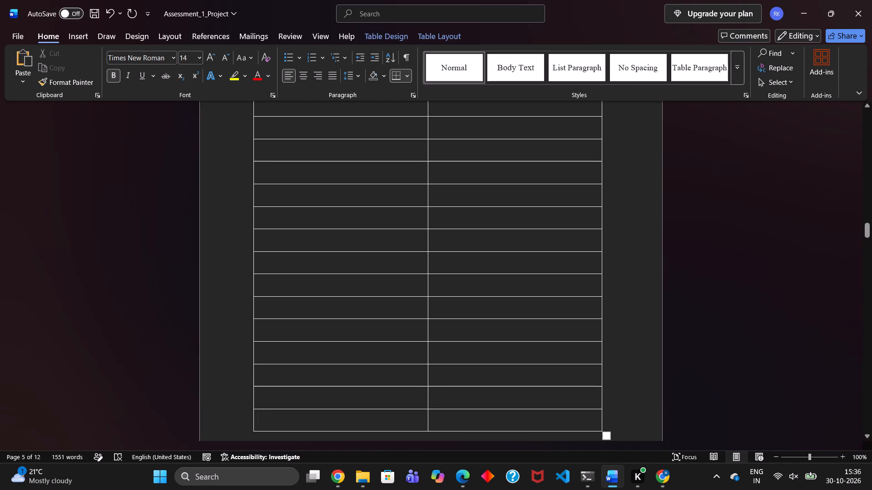
pyautogui.click(603, 419)
pyautogui.press('Return')
# Append three more empty rows to the Nomenclature table at the bottom of page 5.
pyautogui.scroll(-1, 603, 419)
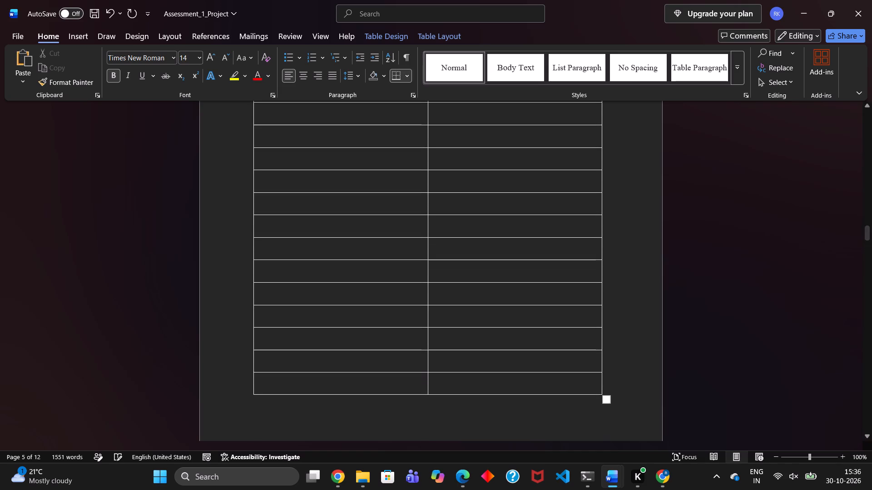
pyautogui.click(608, 383)
pyautogui.press('Return')
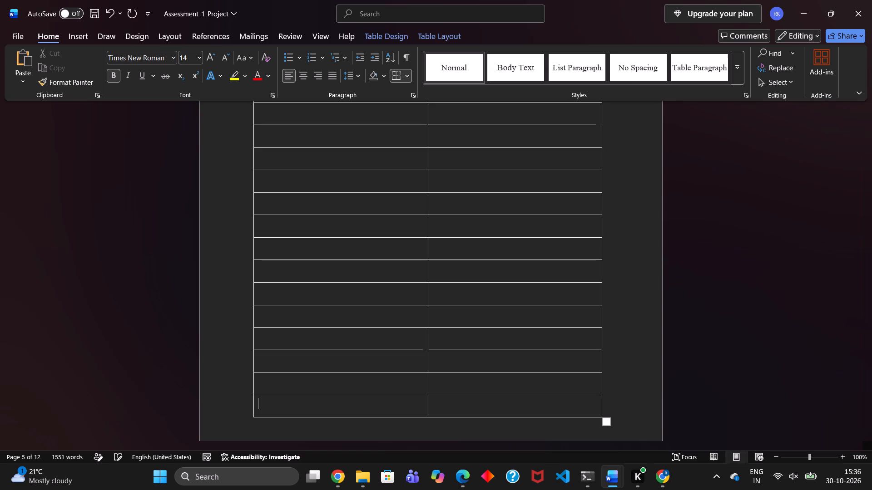
pyautogui.click(606, 403)
pyautogui.press('Return')
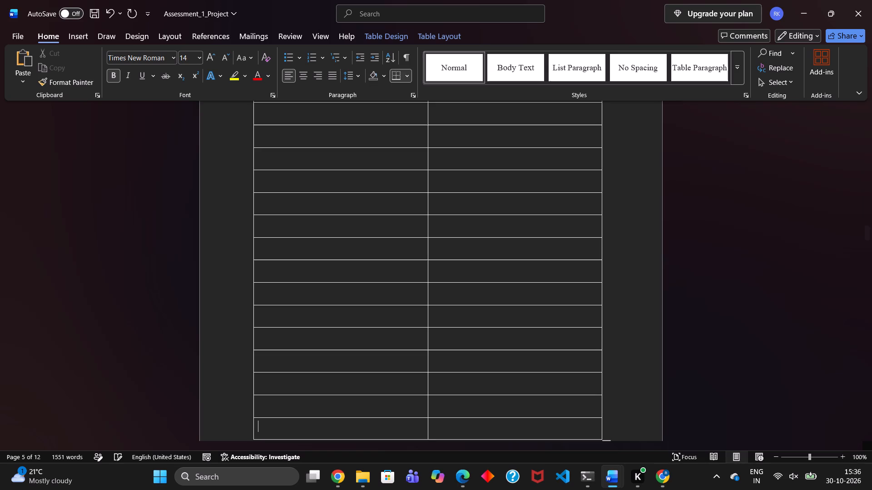
pyautogui.scroll(-2, 606, 403)
pyautogui.click(609, 327)
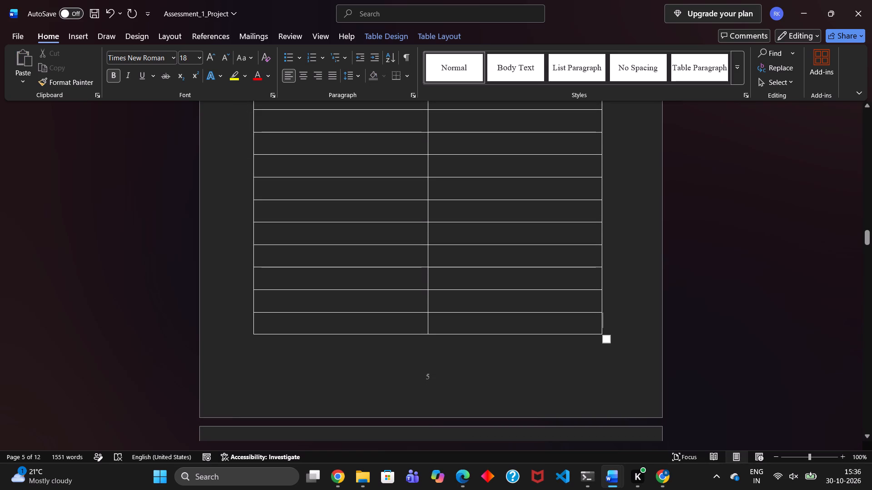
pyautogui.press('Return')
pyautogui.scroll(3, 609, 327)
pyautogui.scroll(3, 506, 315)
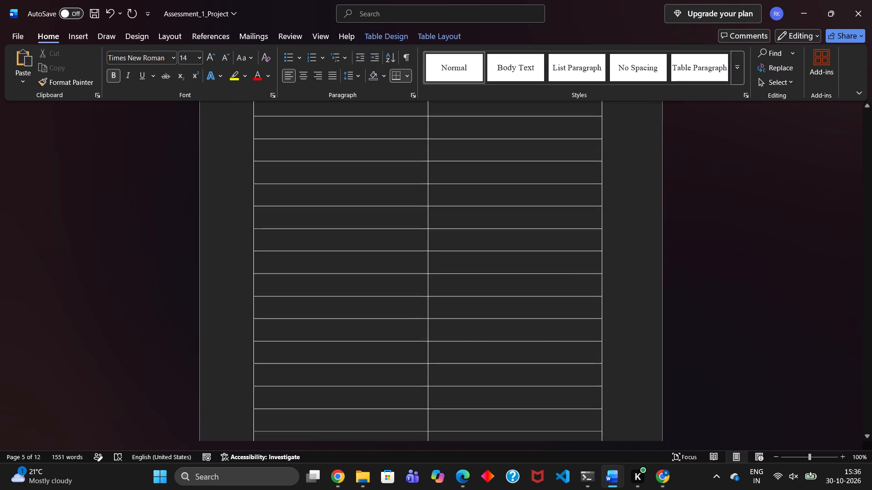
pyautogui.scroll(4, 506, 315)
pyautogui.click(357, 319)
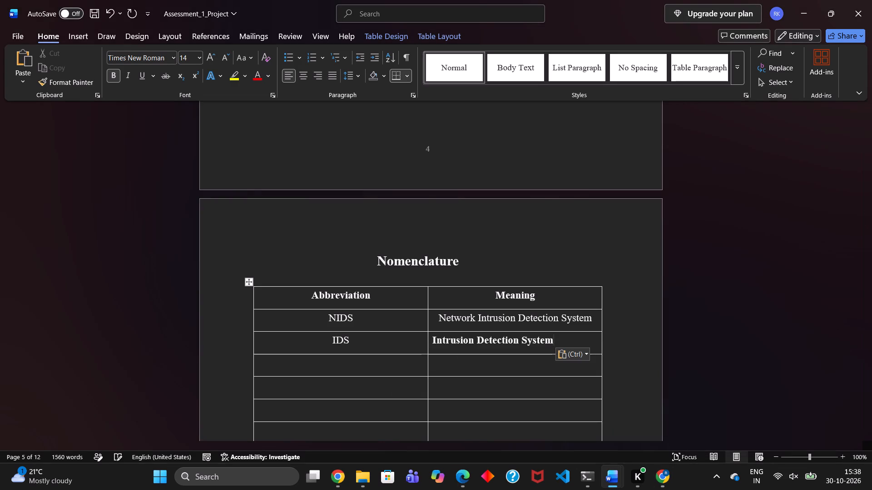
pyautogui.moveTo(562, 343); pyautogui.dragTo(514, 343)
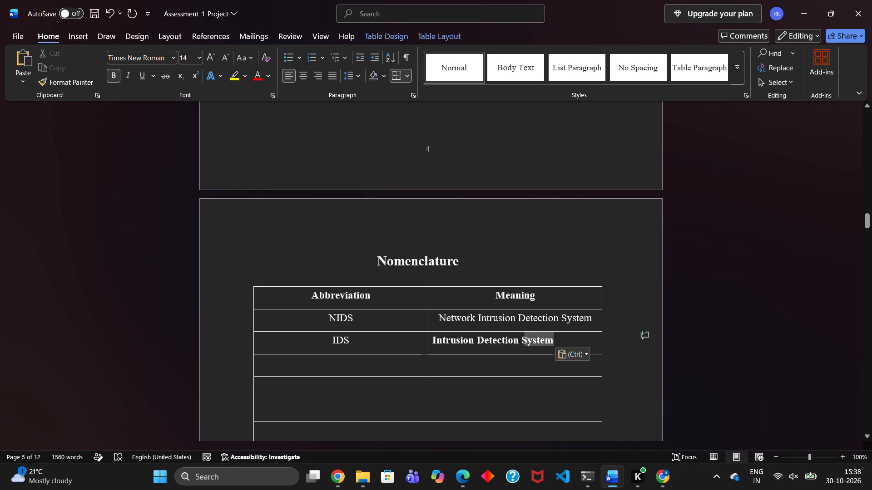
pyautogui.moveTo(514, 343); pyautogui.dragTo(435, 343)
pyautogui.click(444, 322)
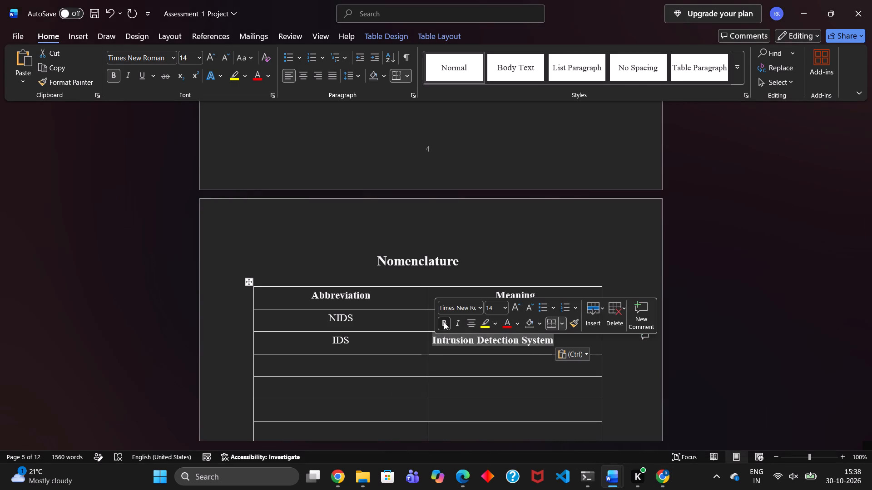
# Left-align "Network Intrusion Detection System" in the Meaning column to match the IDS row.
pyautogui.click(432, 319)
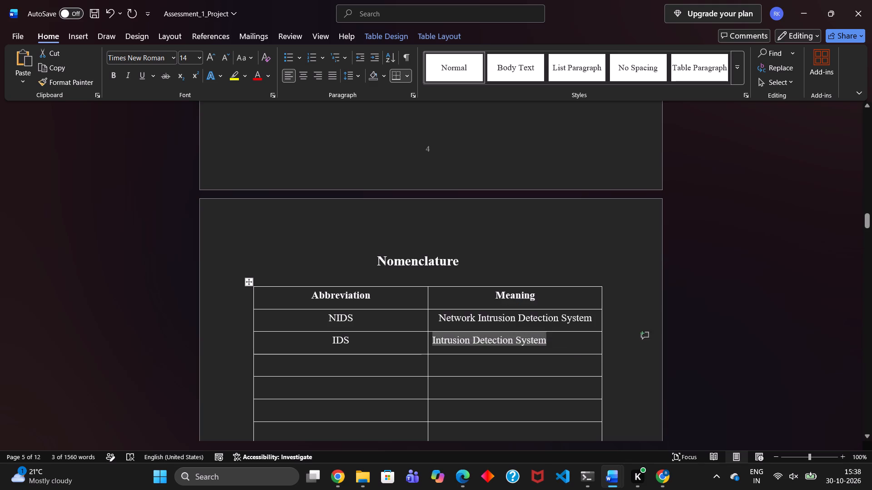
pyautogui.click(438, 318)
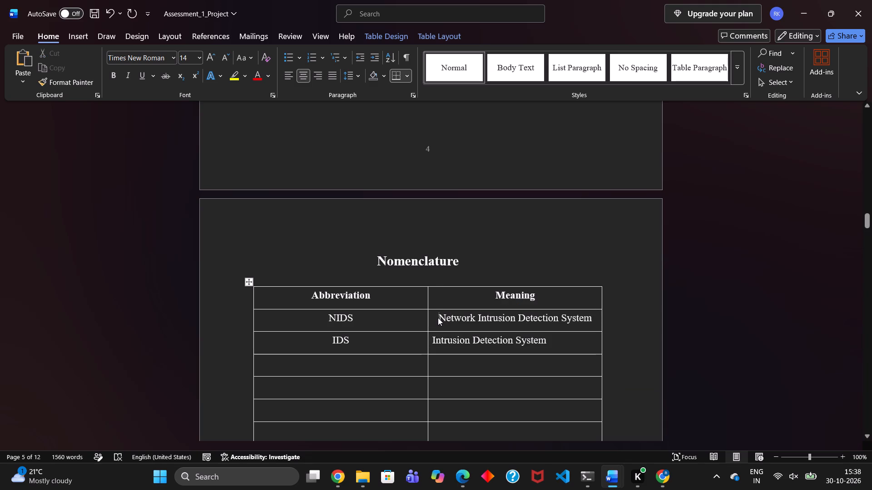
pyautogui.press('BackSpace')
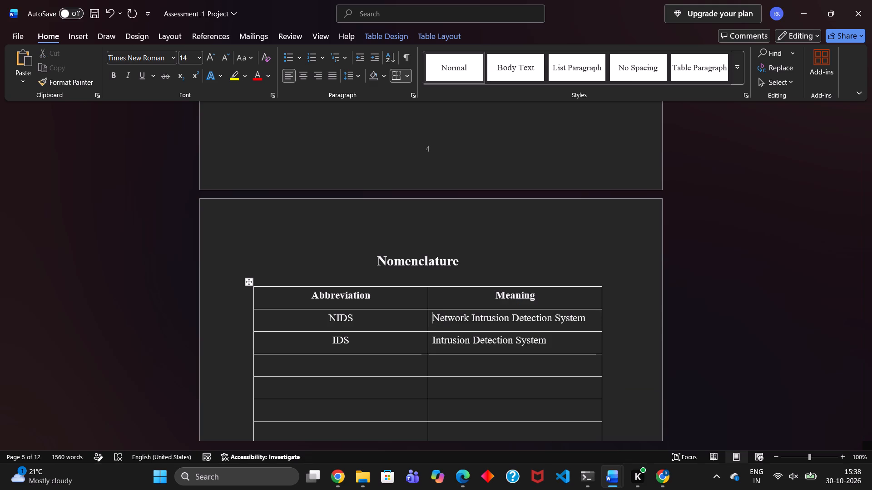
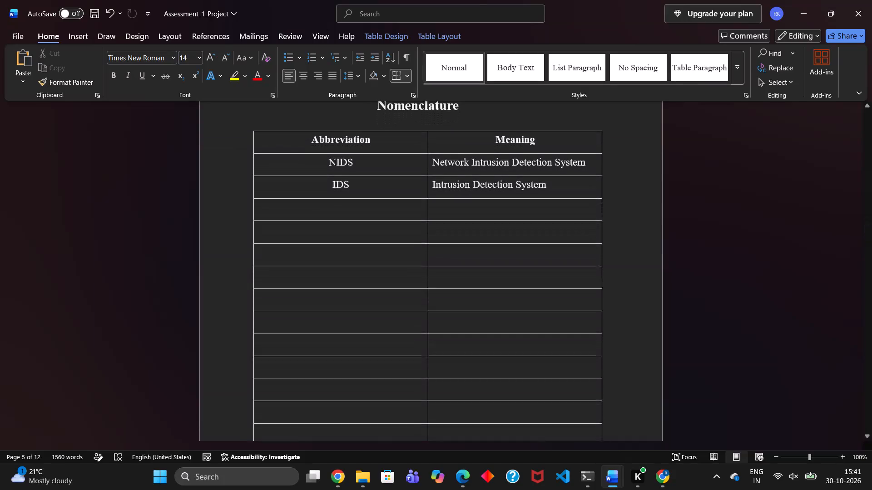
# Place the cursor in the empty Abbreviation cell below IDS in the Nomenclature table, ready for the next entry.
pyautogui.scroll(1, 438, 318)
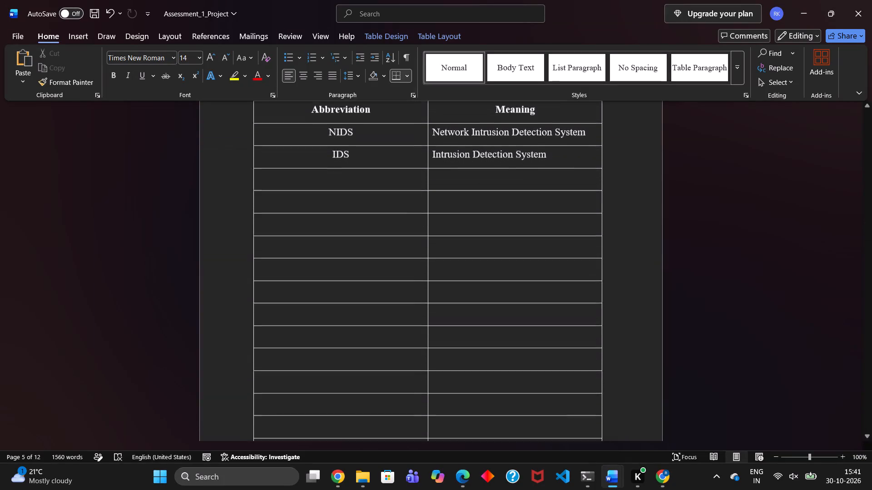
pyautogui.scroll(1, 438, 318)
pyautogui.click(358, 241)
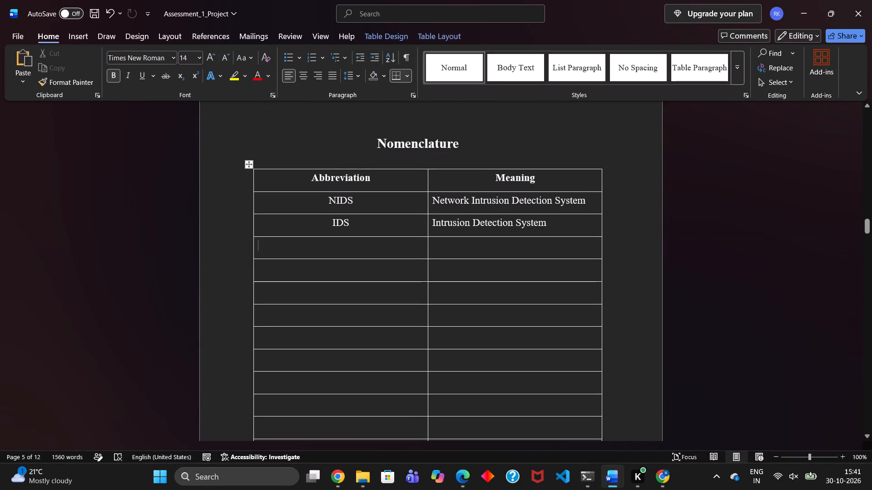
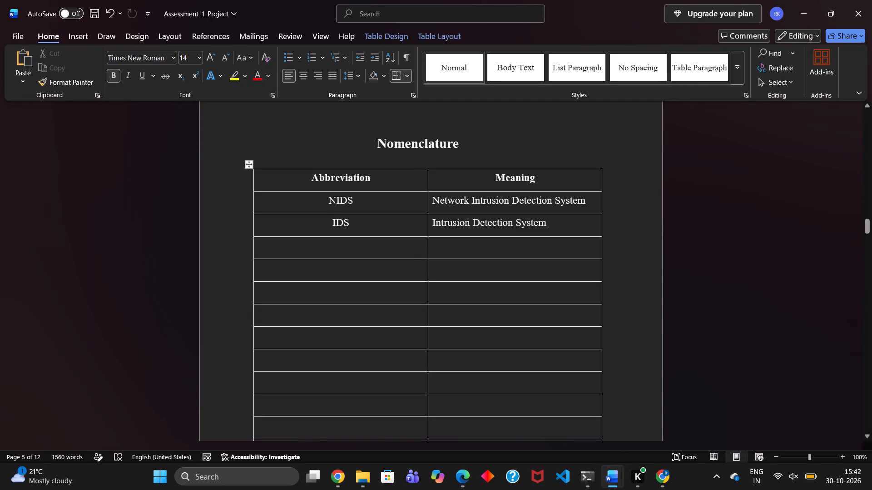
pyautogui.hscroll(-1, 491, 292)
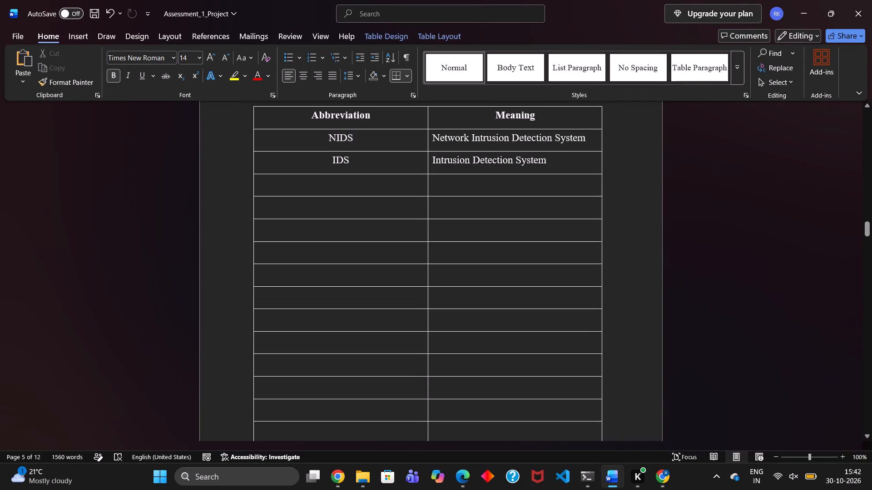